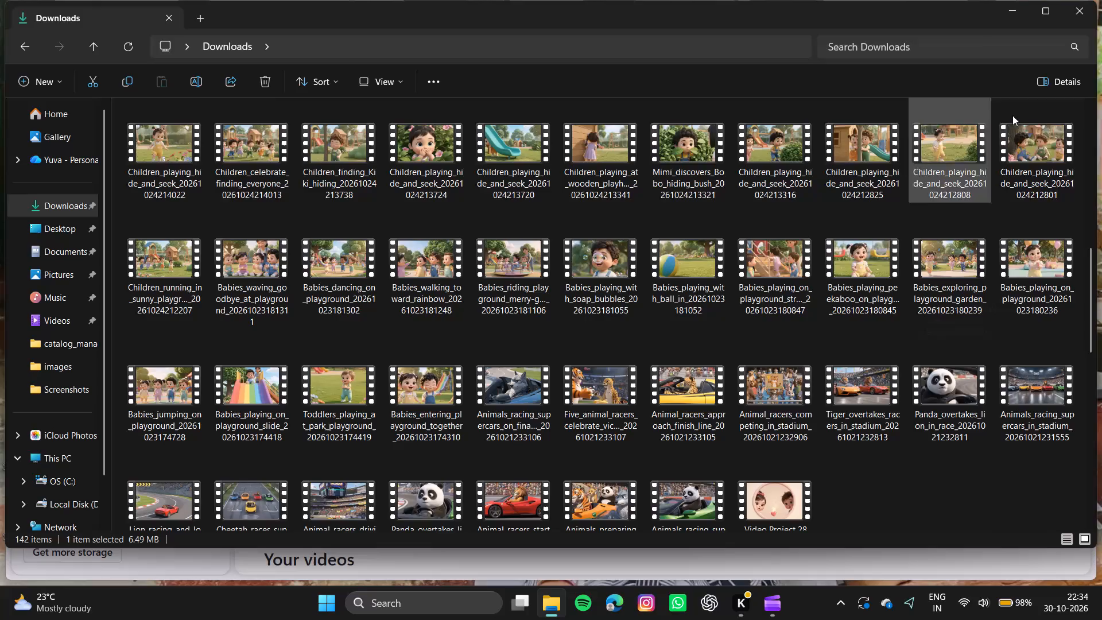
Delete from Downloads the Children_playing_hide_and_seek videos ending 212801, 214022 and 213724, plus Children_celebrate_finding_everyone and Children_finding_Kiki_hiding.
{"action": "left_click", "coordinate": [1047, 176]}
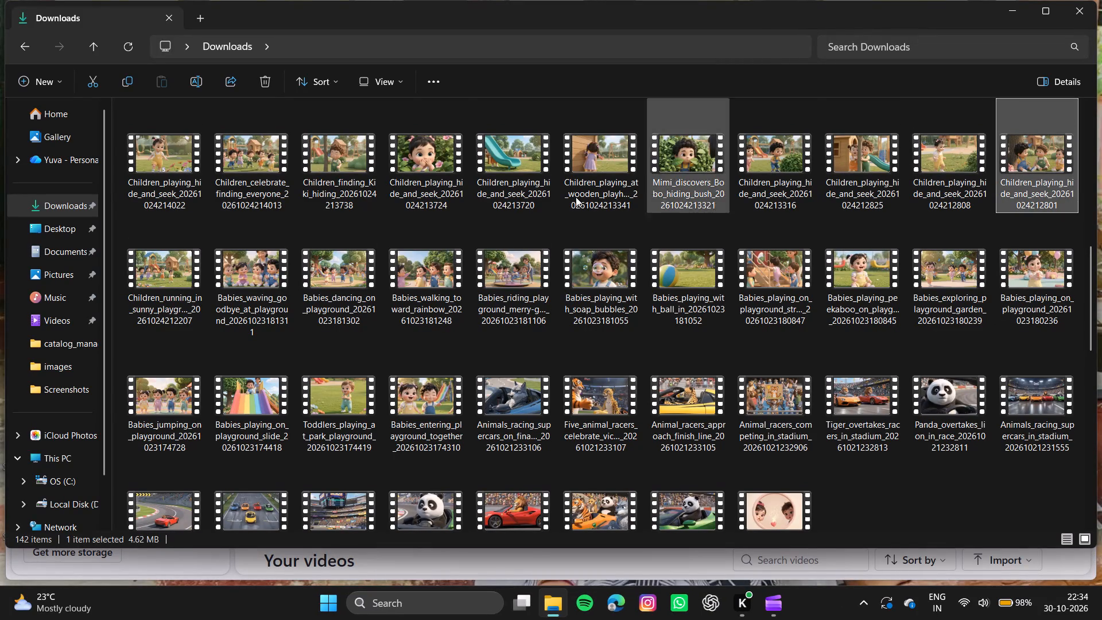
{"action": "left_click", "coordinate": [265, 77]}
{"action": "left_click", "coordinate": [134, 161]}
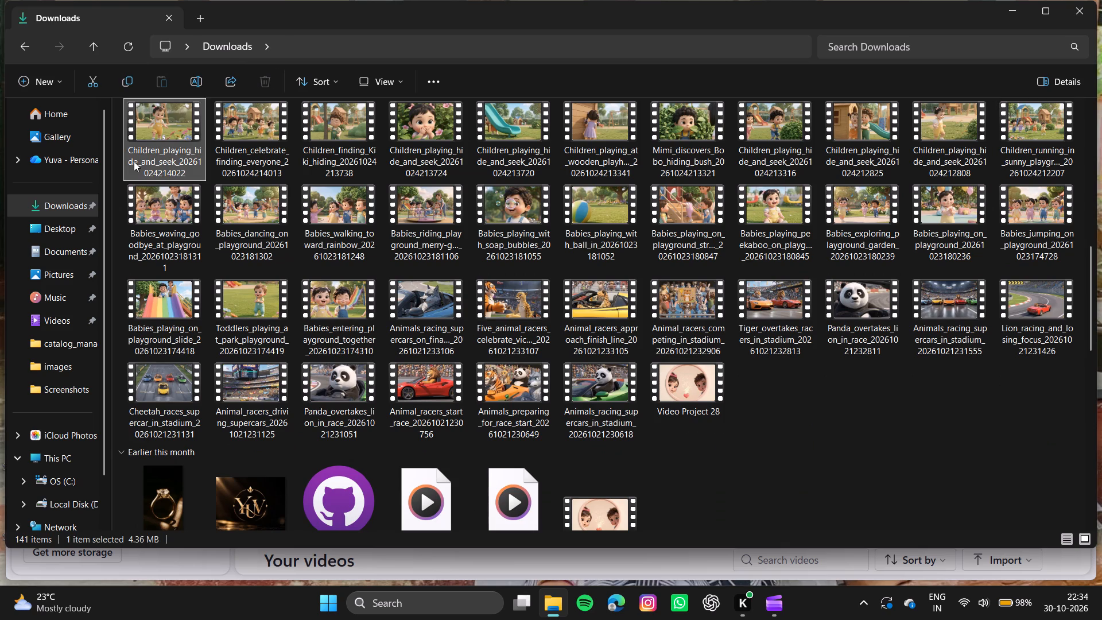
{"action": "left_click", "coordinate": [261, 76]}
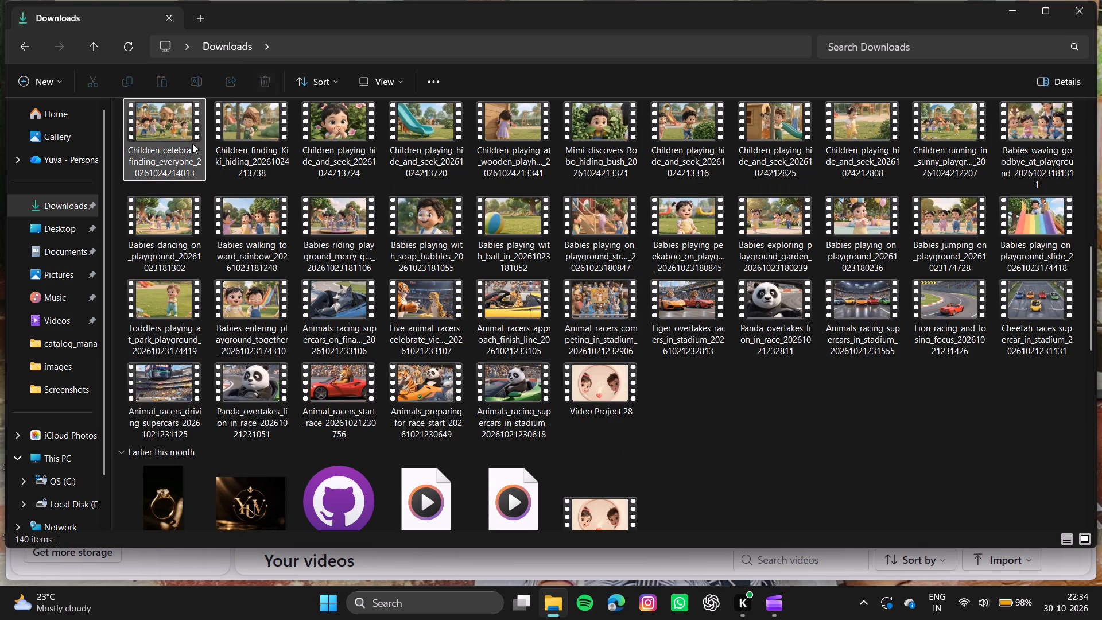
{"action": "left_click", "coordinate": [185, 142]}
{"action": "left_click", "coordinate": [258, 82]}
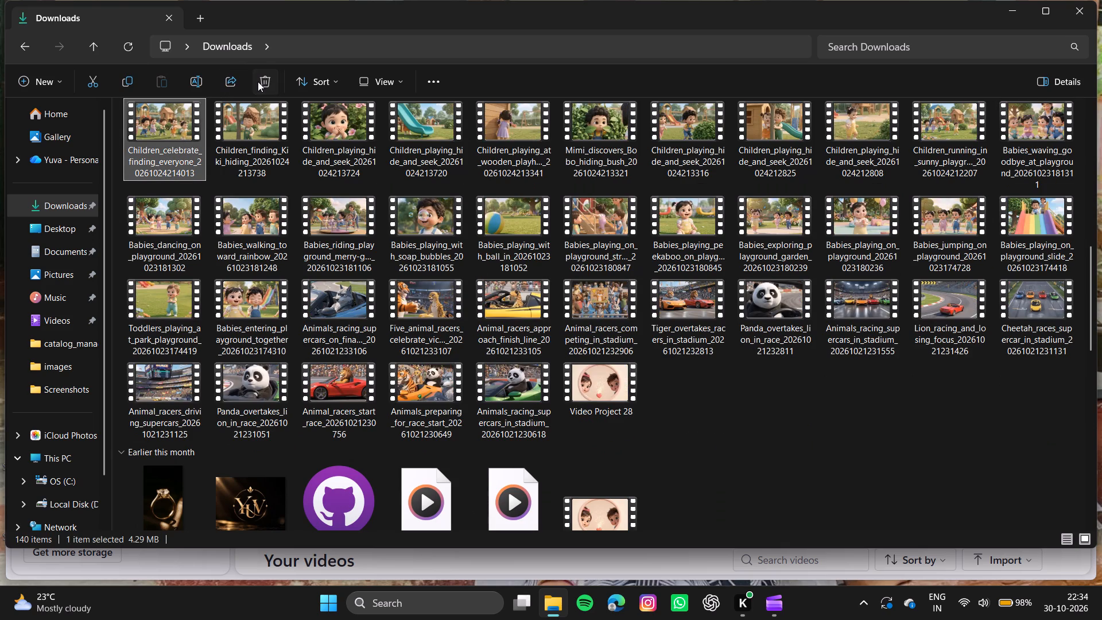
{"action": "left_click", "coordinate": [201, 117]}
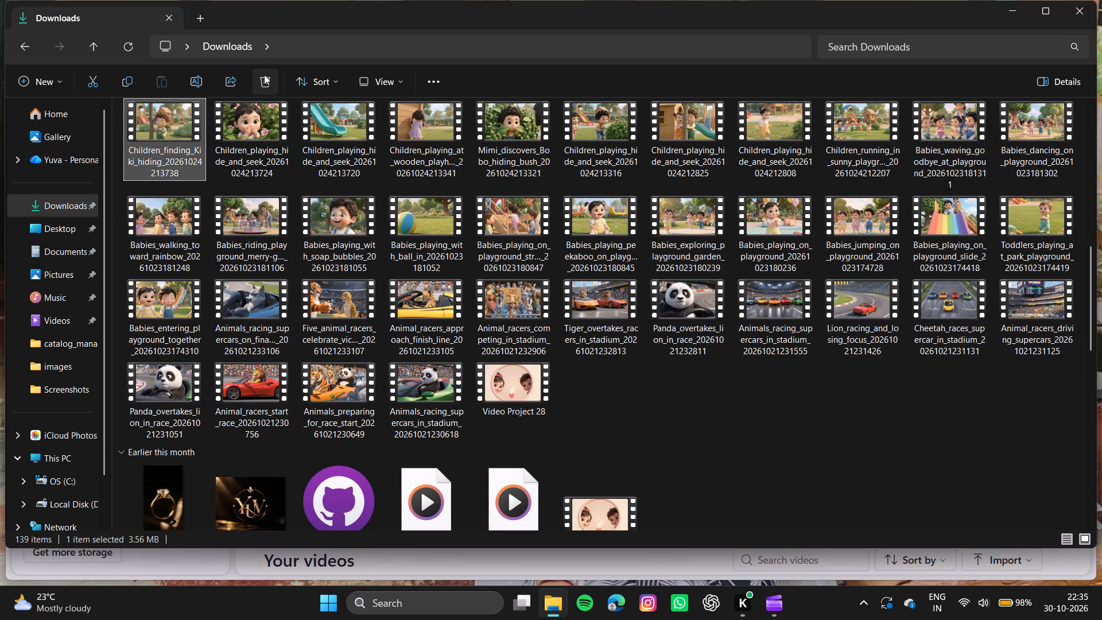
{"action": "left_click", "coordinate": [264, 79]}
{"action": "left_click", "coordinate": [181, 135]}
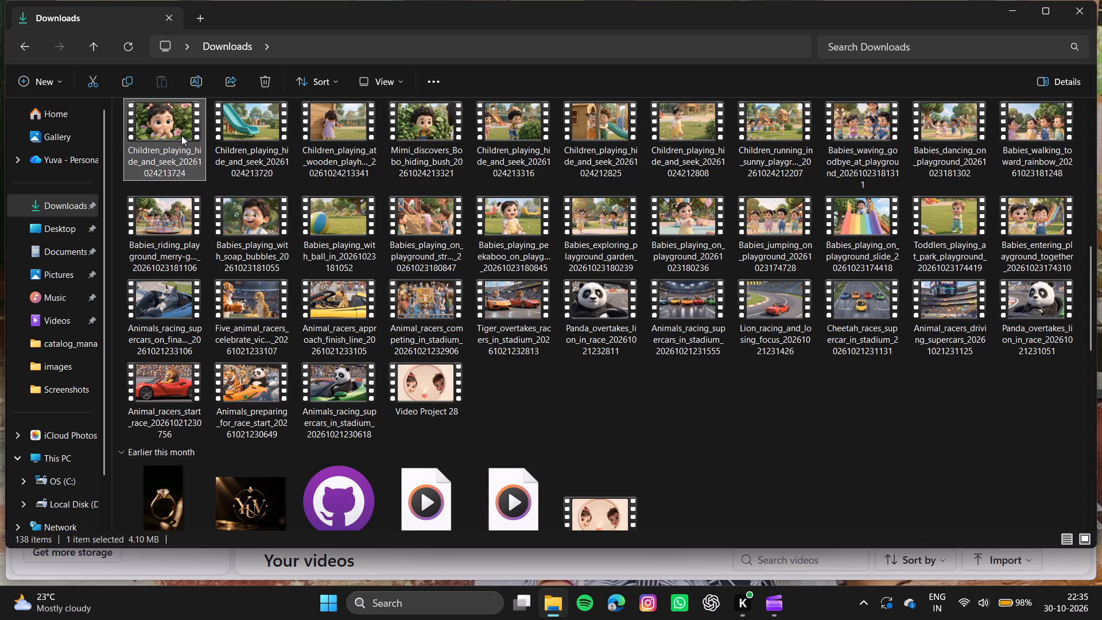
{"action": "left_click", "coordinate": [261, 80]}
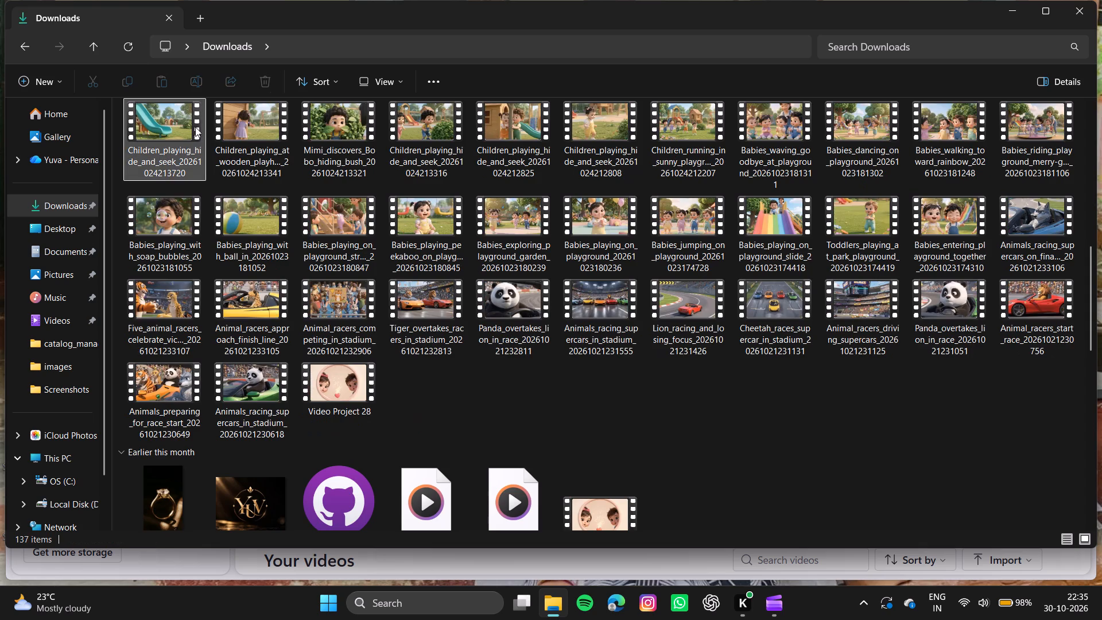
Delete the Children_playing_hide_and_seek videos ending 213720 and 213316, plus the wooden playhouse and Mimi_discovers_Bobo_hiding_bush videos.
{"action": "left_click", "coordinate": [193, 126]}
{"action": "left_click", "coordinate": [263, 78]}
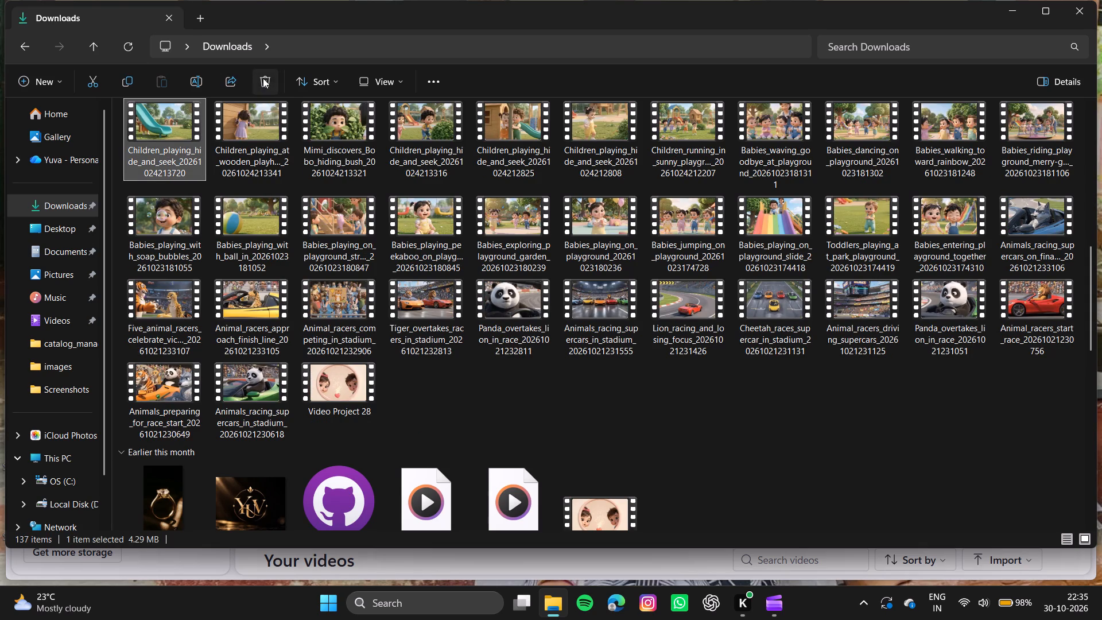
{"action": "left_click", "coordinate": [168, 123]}
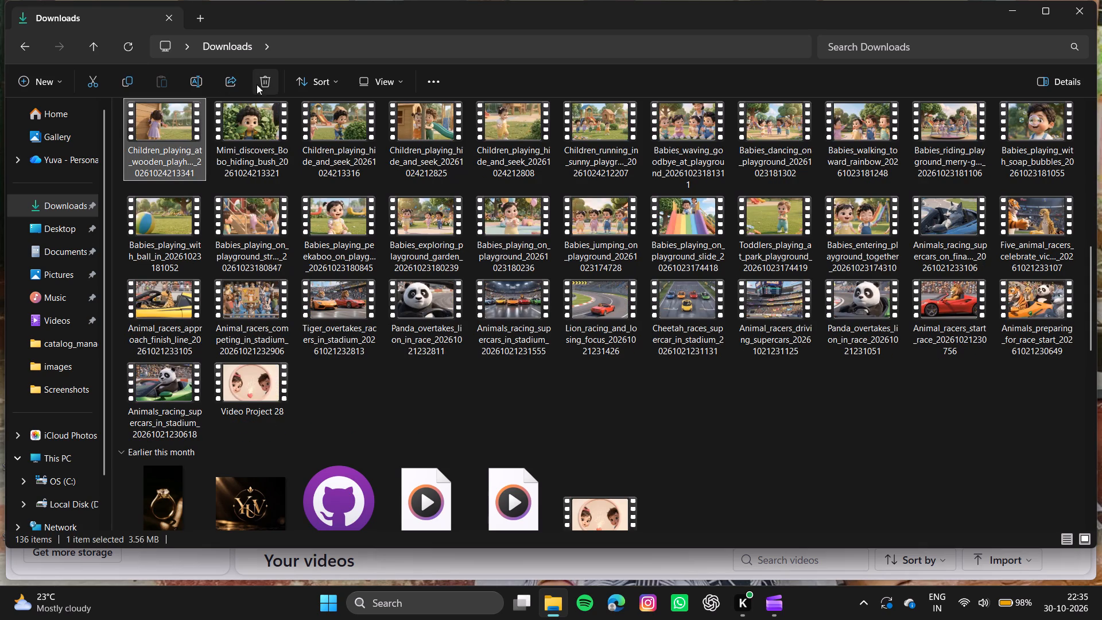
{"action": "left_click", "coordinate": [261, 80]}
{"action": "left_click", "coordinate": [171, 130]}
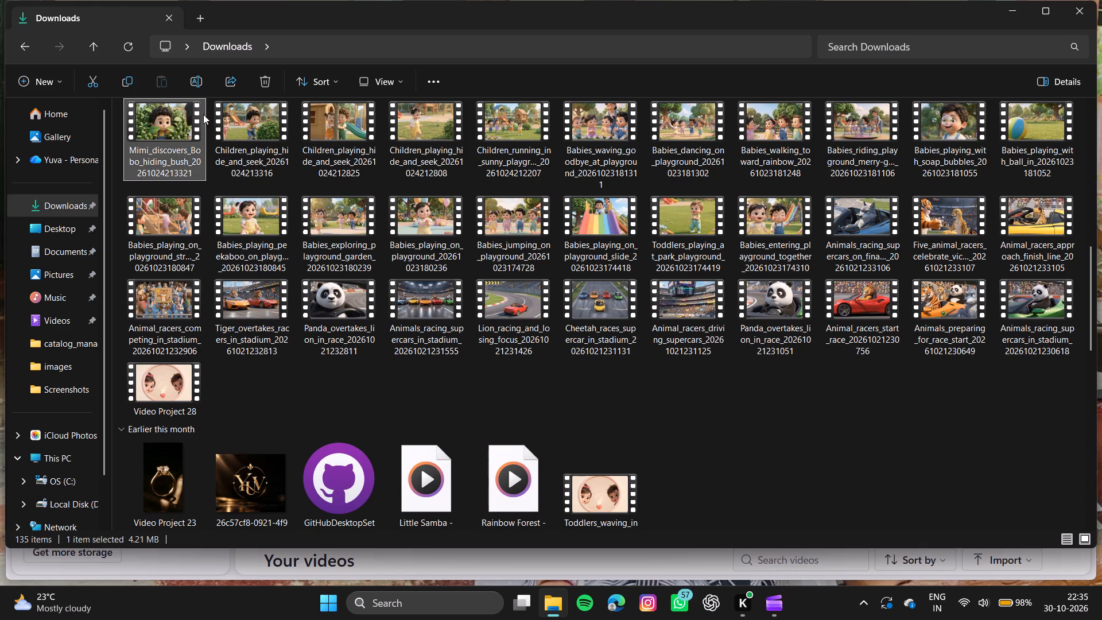
{"action": "left_click", "coordinate": [266, 84]}
{"action": "left_click", "coordinate": [175, 130]}
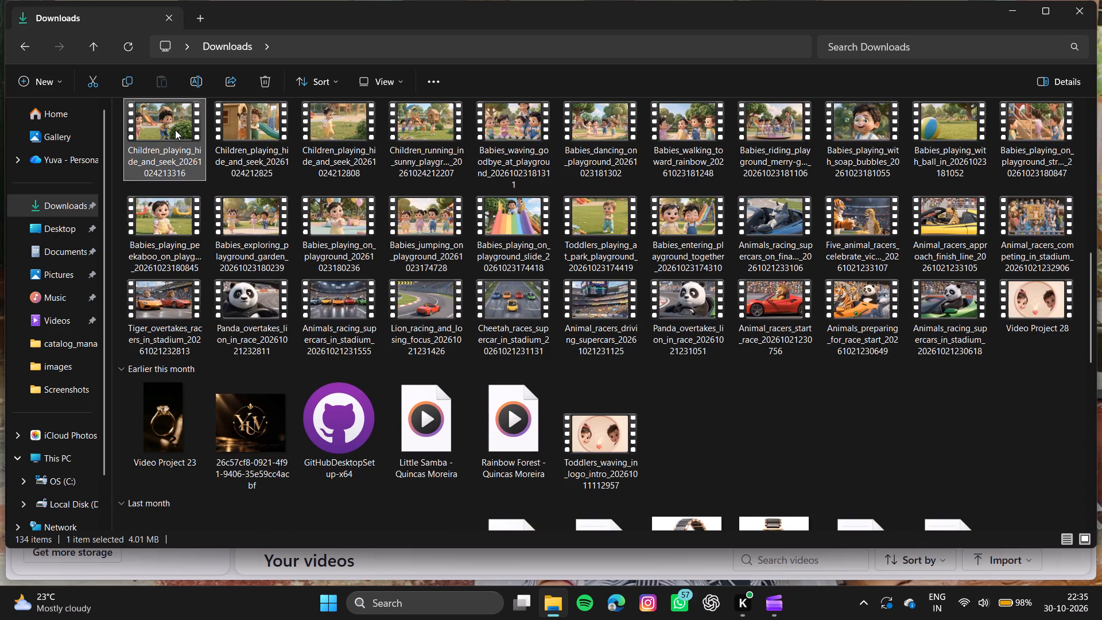
{"action": "left_click", "coordinate": [262, 79]}
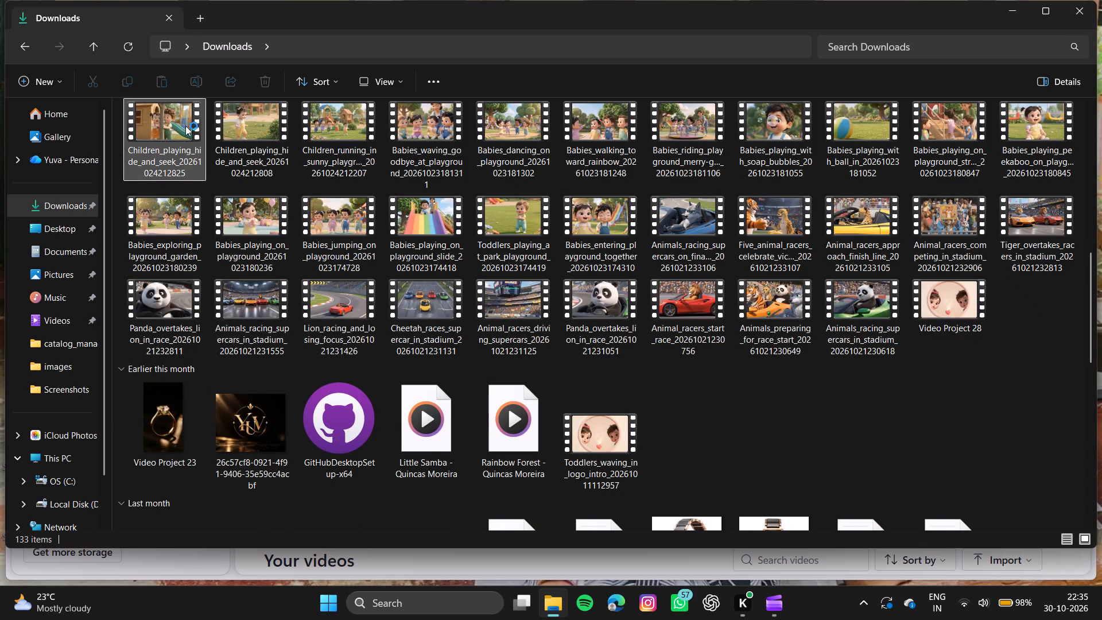
Delete the Children_playing_hide_and_seek videos ending 212825 and 212808 from Downloads.
{"action": "left_click", "coordinate": [185, 126]}
{"action": "left_click", "coordinate": [265, 83]}
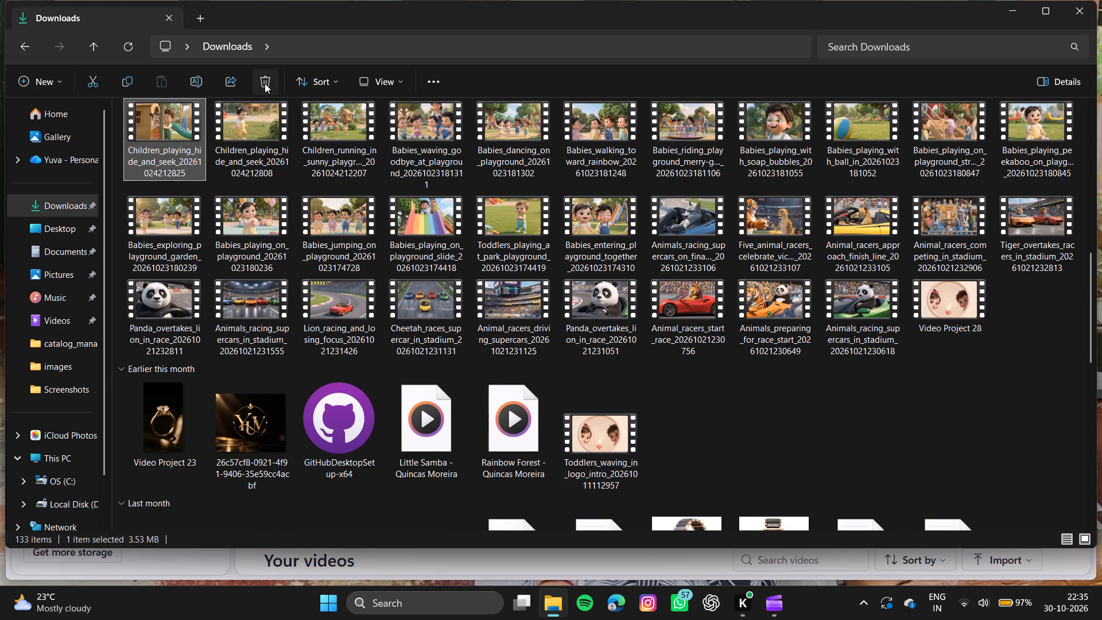
{"action": "left_click", "coordinate": [188, 121]}
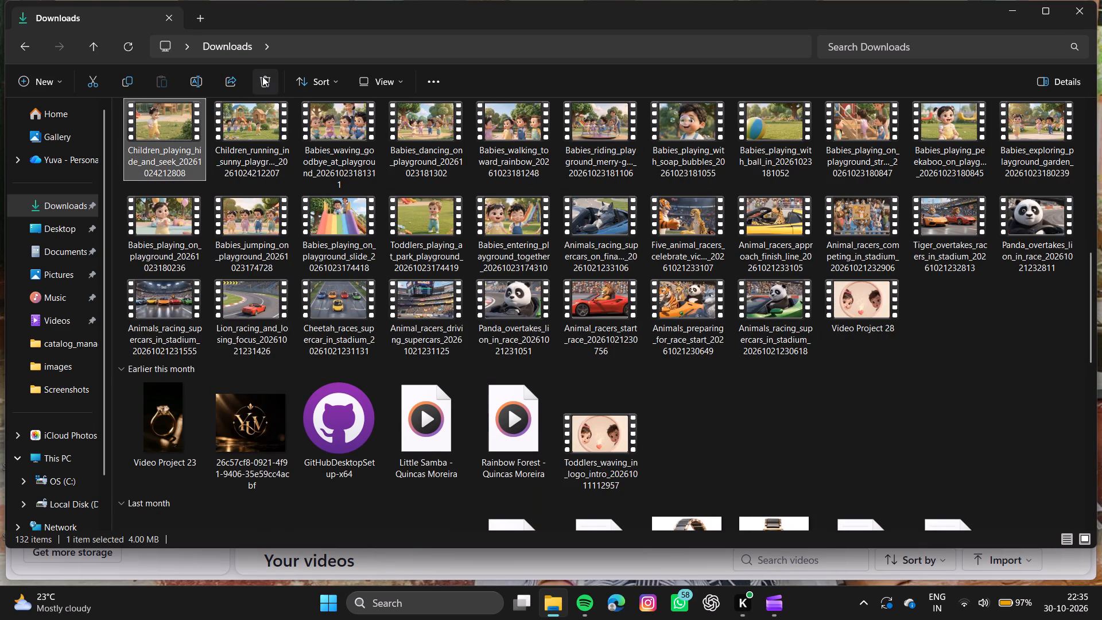
{"action": "left_click", "coordinate": [262, 76]}
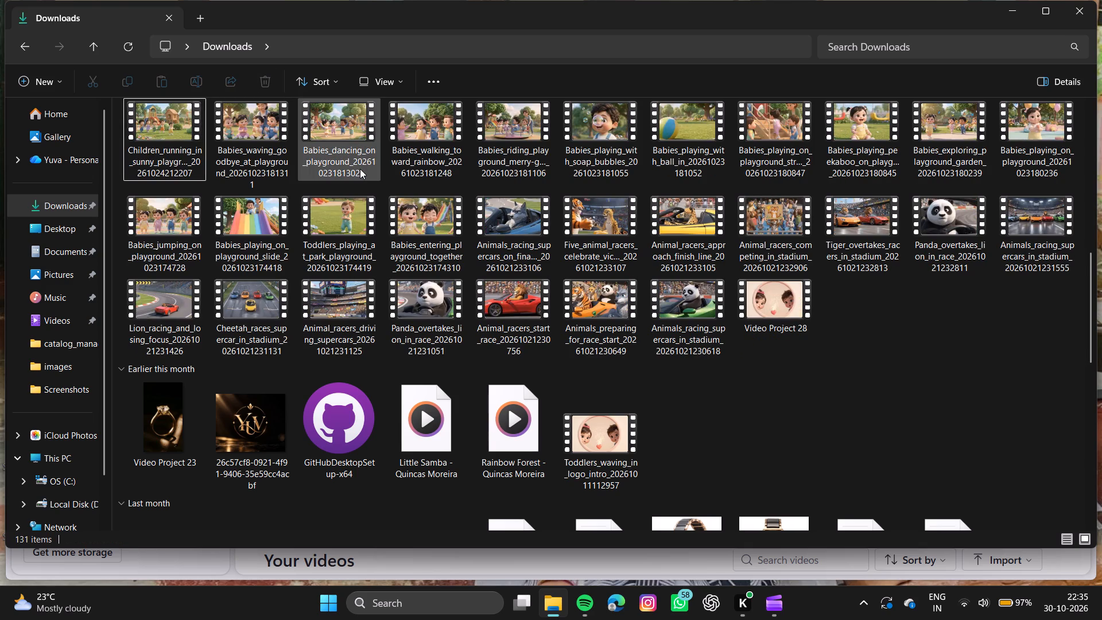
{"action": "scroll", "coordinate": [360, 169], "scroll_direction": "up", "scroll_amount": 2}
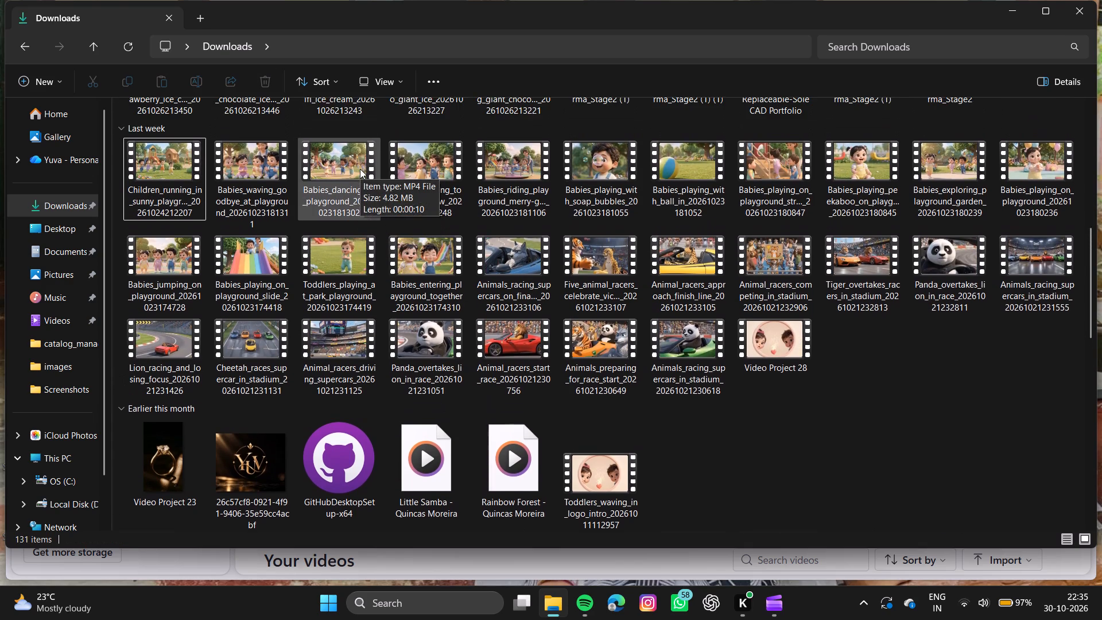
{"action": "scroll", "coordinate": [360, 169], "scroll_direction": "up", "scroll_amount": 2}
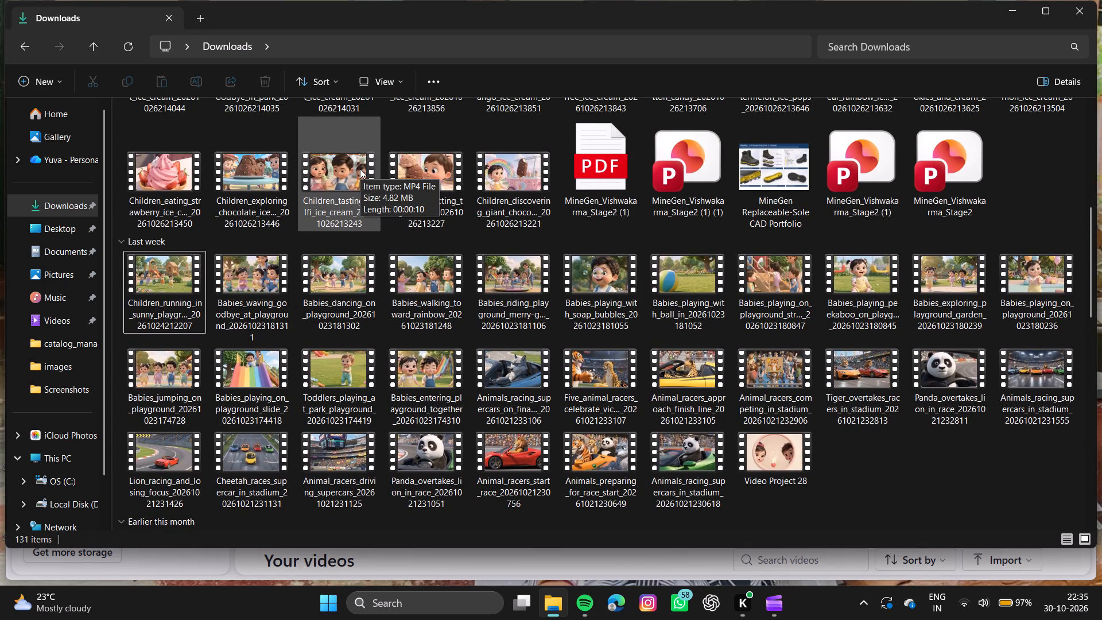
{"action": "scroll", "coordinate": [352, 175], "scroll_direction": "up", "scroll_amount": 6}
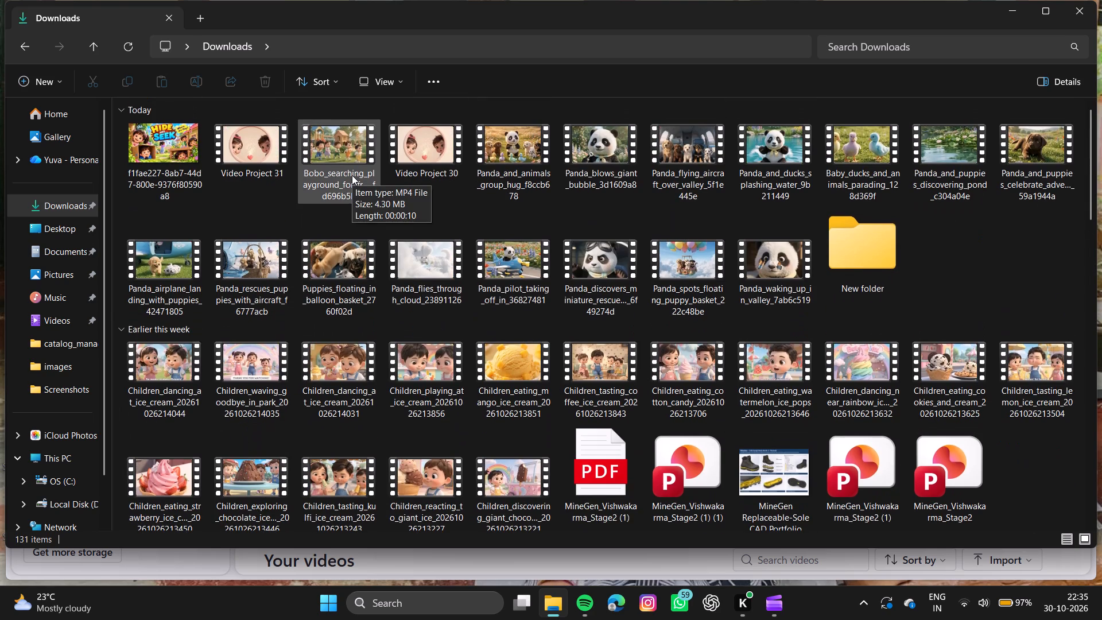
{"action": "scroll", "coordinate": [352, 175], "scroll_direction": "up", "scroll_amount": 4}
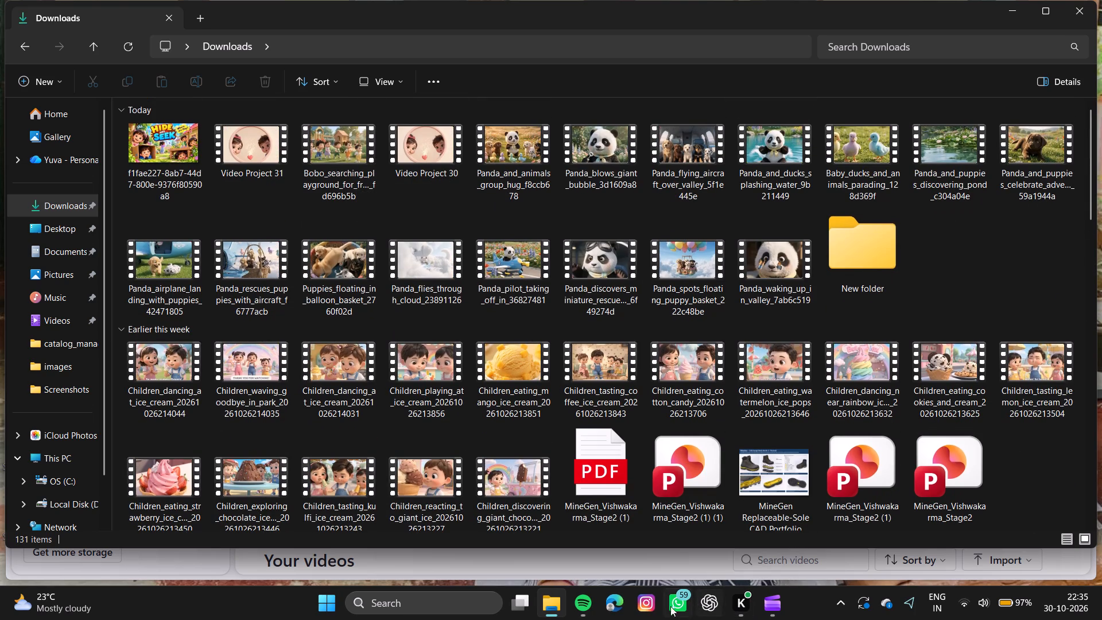
Switch to Clipchamp and create a new video project from scratch, dismissing the chat notification.
{"action": "left_click", "coordinate": [785, 615]}
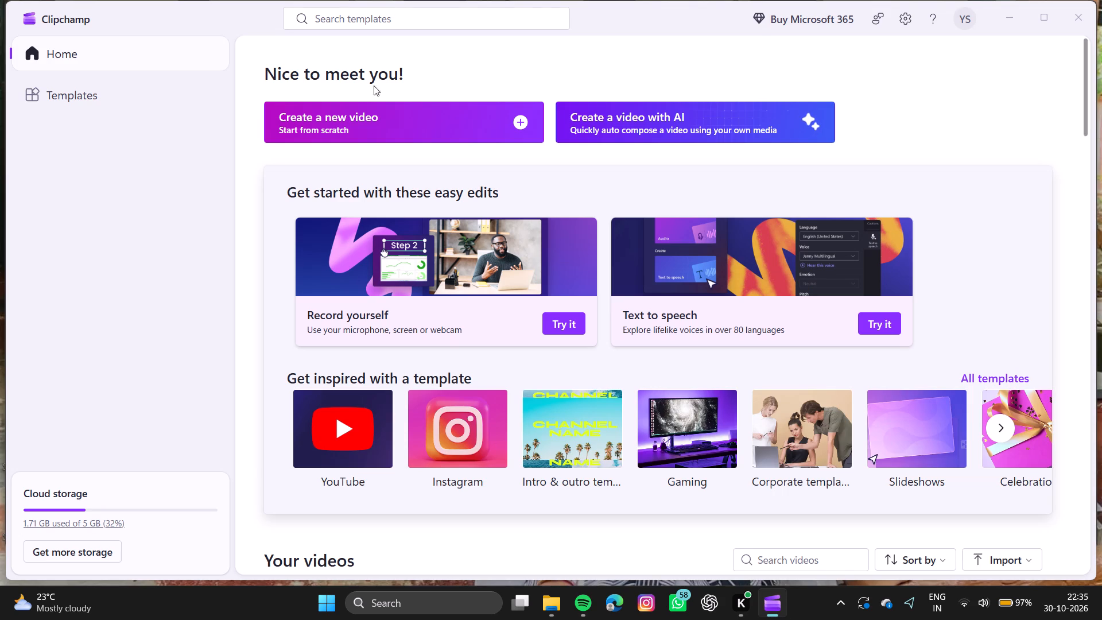
{"action": "left_click", "coordinate": [410, 125]}
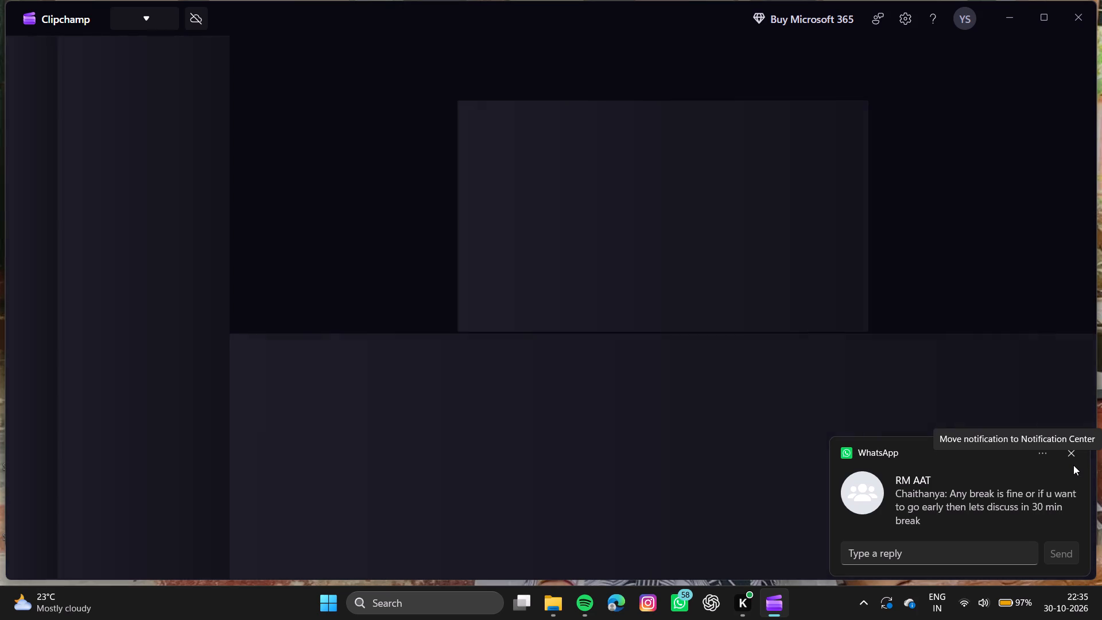
{"action": "left_click", "coordinate": [1070, 451]}
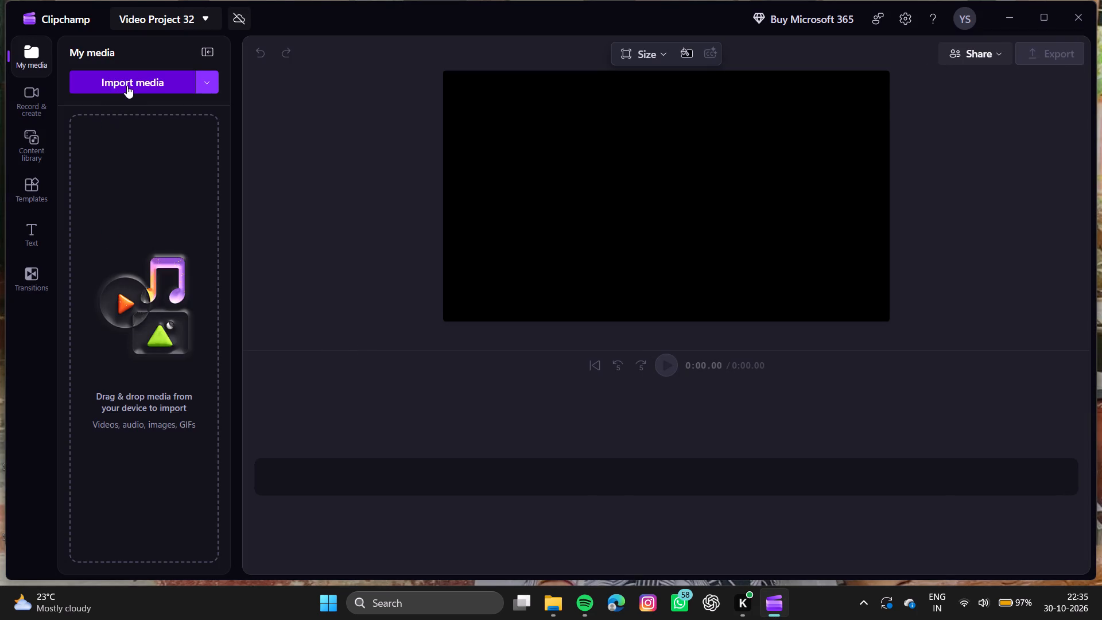
Import from Downloads the final three rows of Last week videos, from Babies_entering_playground_together through Babies_playing_peekaboo, into the project media.
{"action": "left_click", "coordinate": [127, 86]}
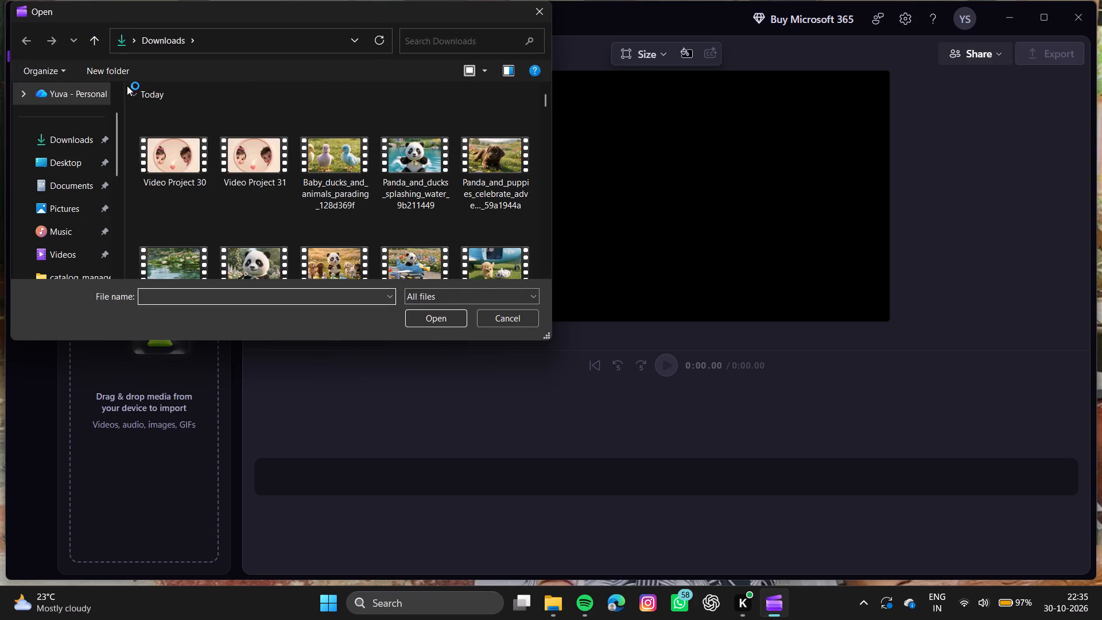
{"action": "scroll", "coordinate": [212, 213], "scroll_direction": "down", "scroll_amount": 1}
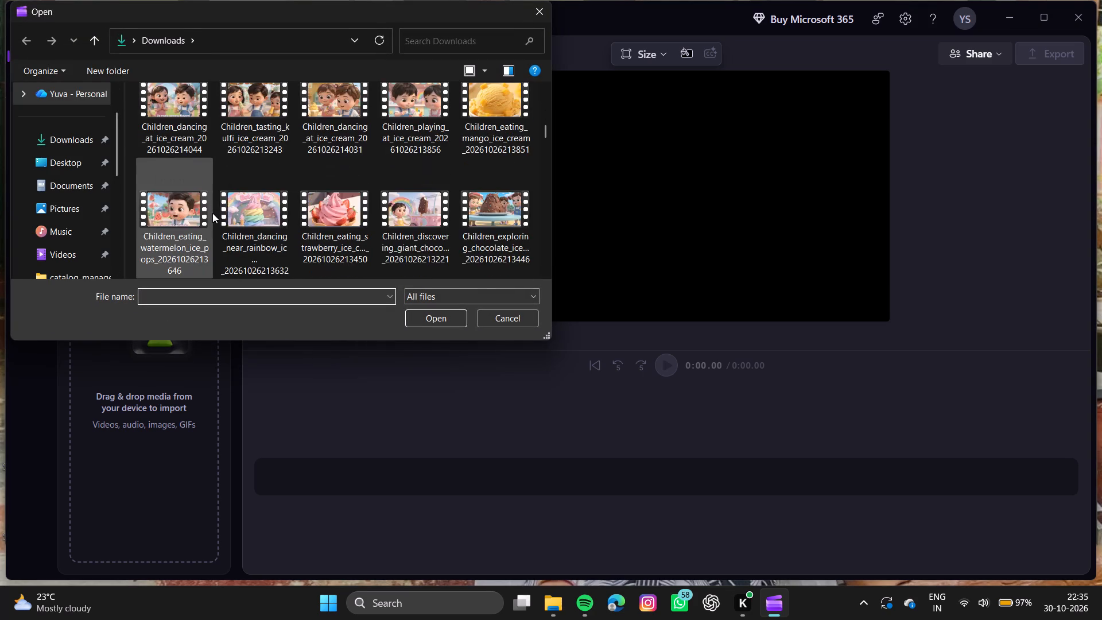
{"action": "scroll", "coordinate": [212, 213], "scroll_direction": "down", "scroll_amount": 1}
{"action": "scroll", "coordinate": [212, 213], "scroll_direction": "up", "scroll_amount": 1}
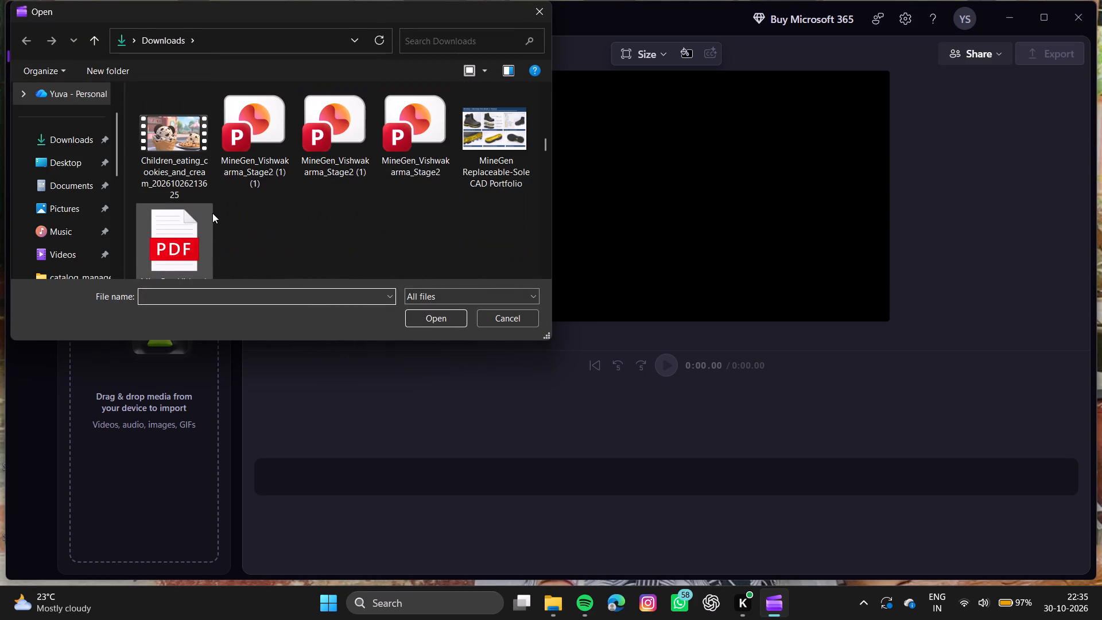
{"action": "scroll", "coordinate": [212, 213], "scroll_direction": "up", "scroll_amount": 1}
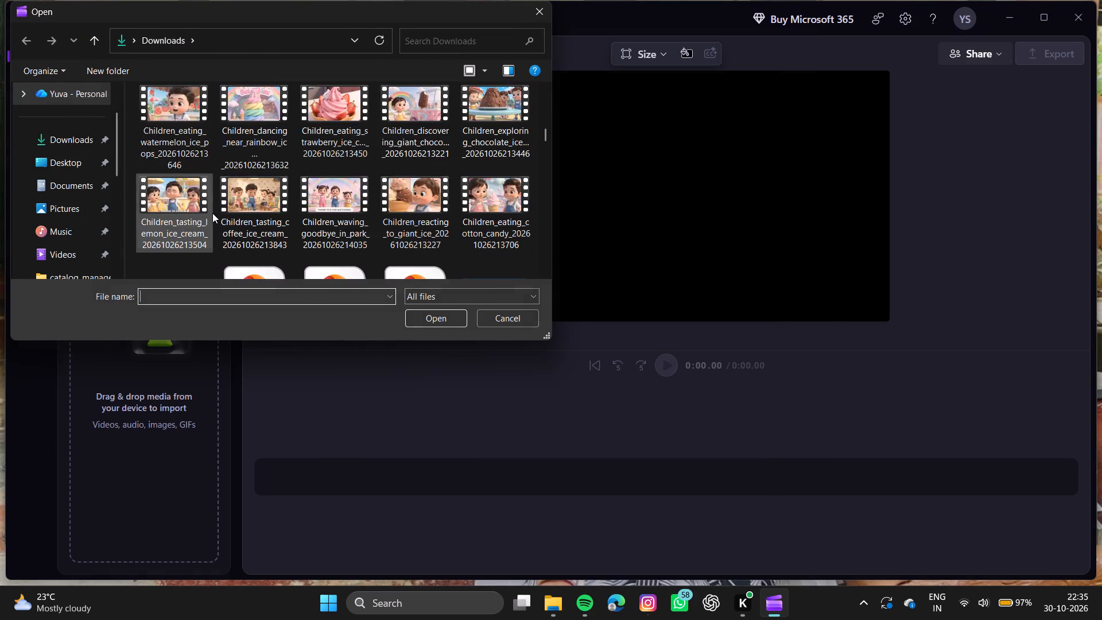
{"action": "scroll", "coordinate": [212, 213], "scroll_direction": "up", "scroll_amount": 1}
{"action": "left_click", "coordinate": [812, 62]}
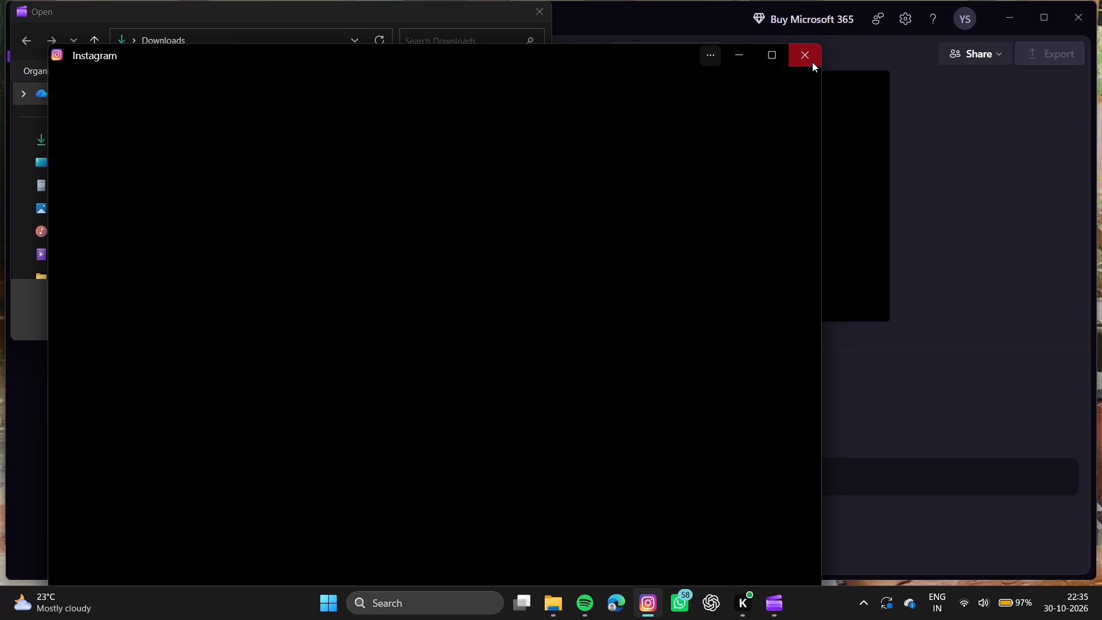
{"action": "scroll", "coordinate": [449, 167], "scroll_direction": "down", "scroll_amount": 1}
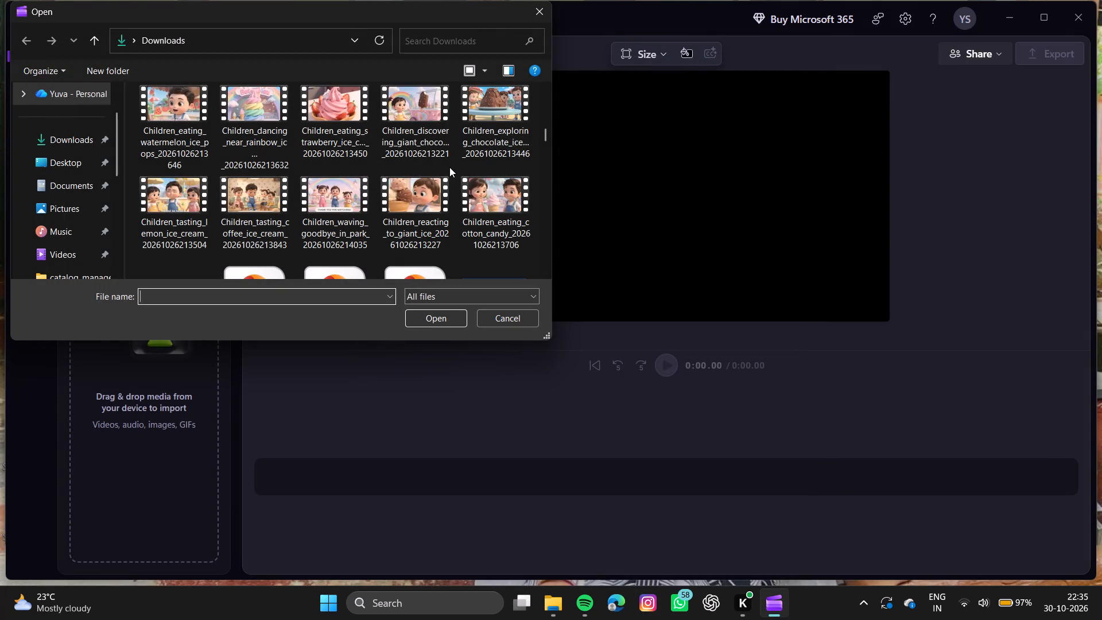
{"action": "scroll", "coordinate": [449, 167], "scroll_direction": "down", "scroll_amount": 1}
{"action": "scroll", "coordinate": [358, 177], "scroll_direction": "up", "scroll_amount": 1}
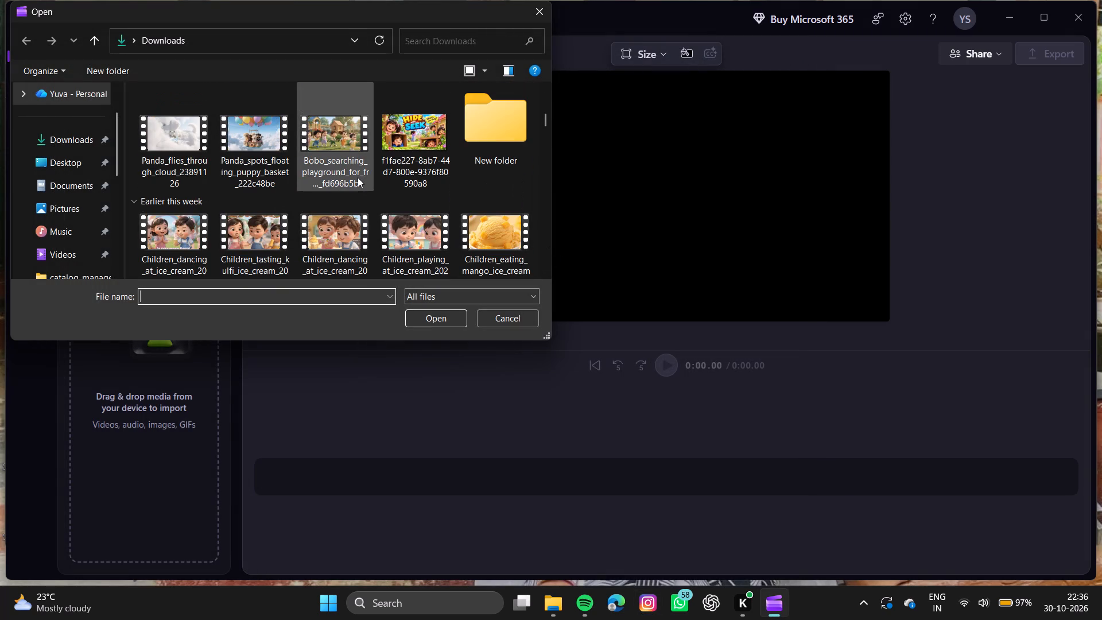
{"action": "scroll", "coordinate": [358, 177], "scroll_direction": "down", "scroll_amount": 1}
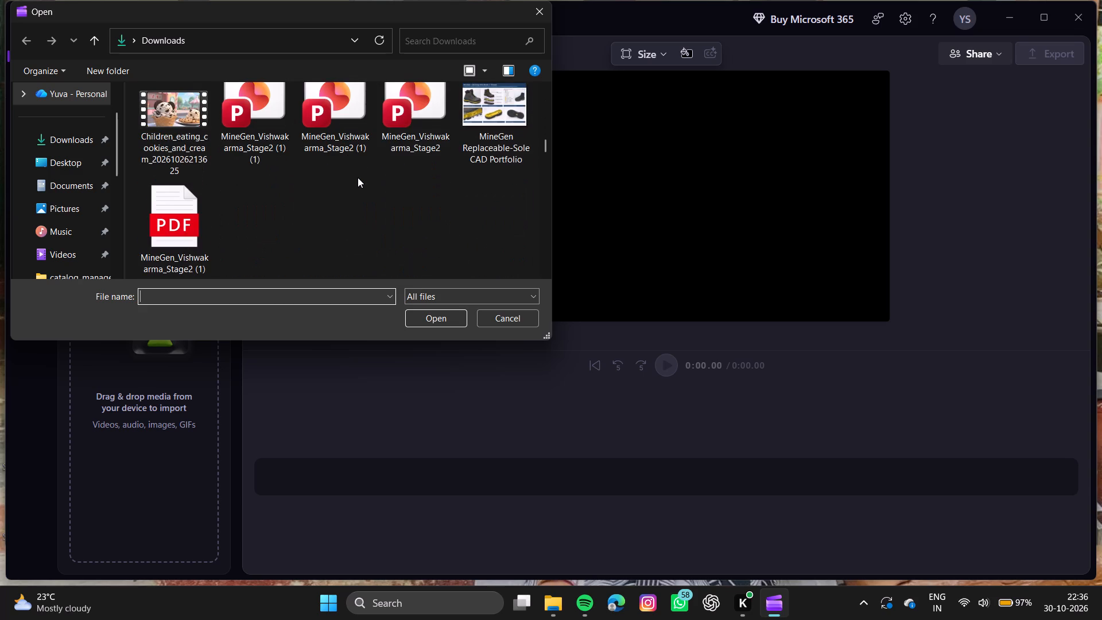
{"action": "scroll", "coordinate": [358, 177], "scroll_direction": "down", "scroll_amount": 2}
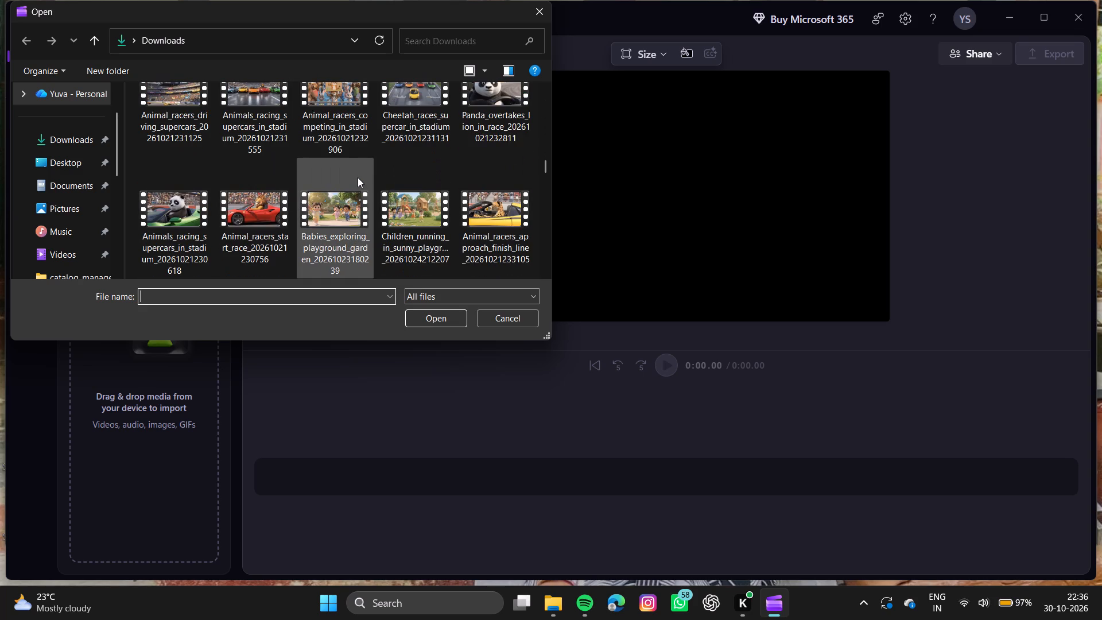
{"action": "scroll", "coordinate": [358, 177], "scroll_direction": "down", "scroll_amount": 1}
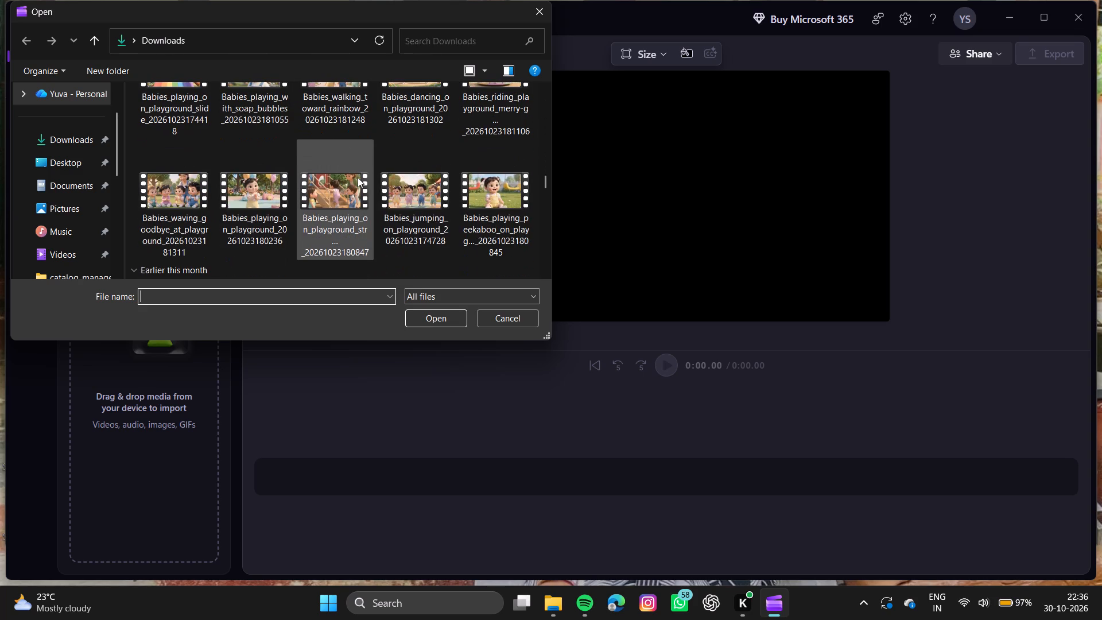
{"action": "scroll", "coordinate": [358, 177], "scroll_direction": "down", "scroll_amount": 1}
{"action": "scroll", "coordinate": [358, 177], "scroll_direction": "up", "scroll_amount": 1}
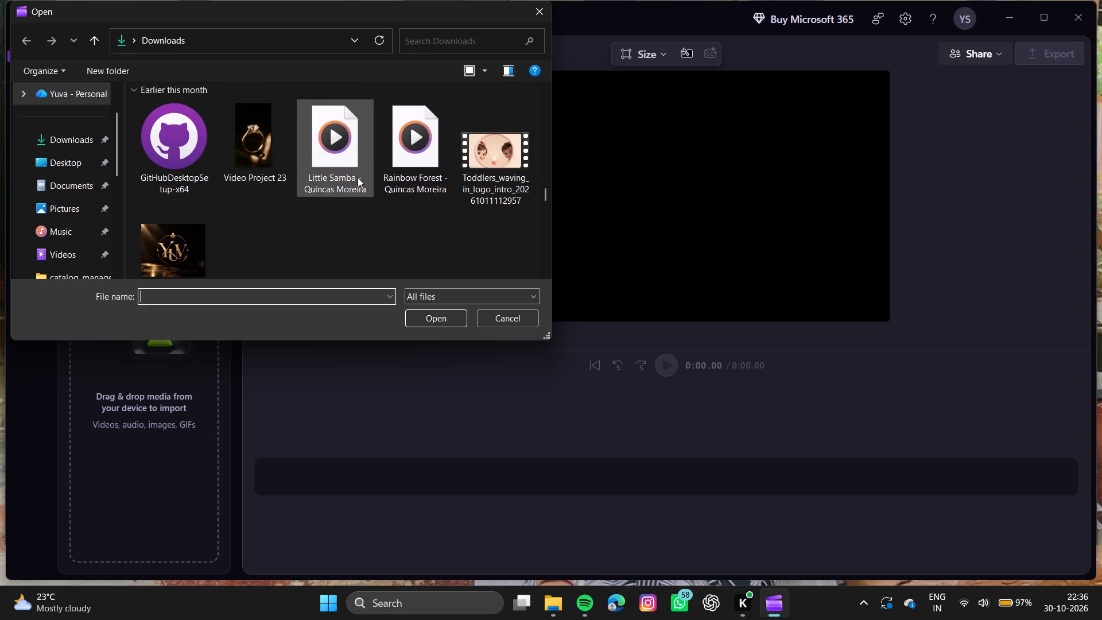
{"action": "scroll", "coordinate": [358, 177], "scroll_direction": "up", "scroll_amount": 1}
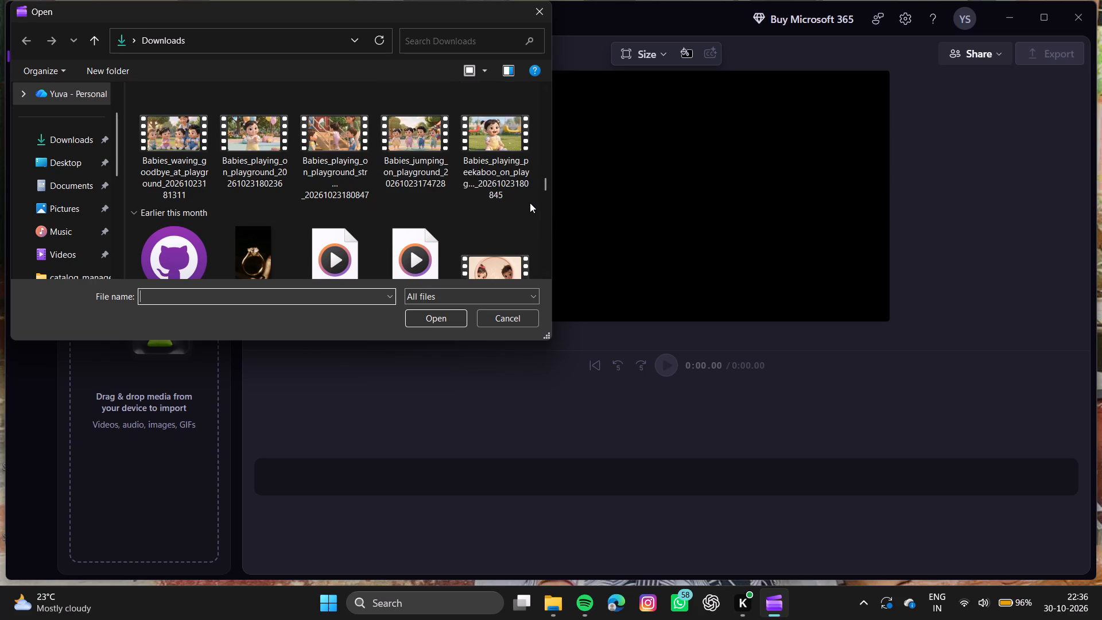
{"action": "left_click_drag", "start_coordinate": [531, 203], "coordinate": [191, 112]}
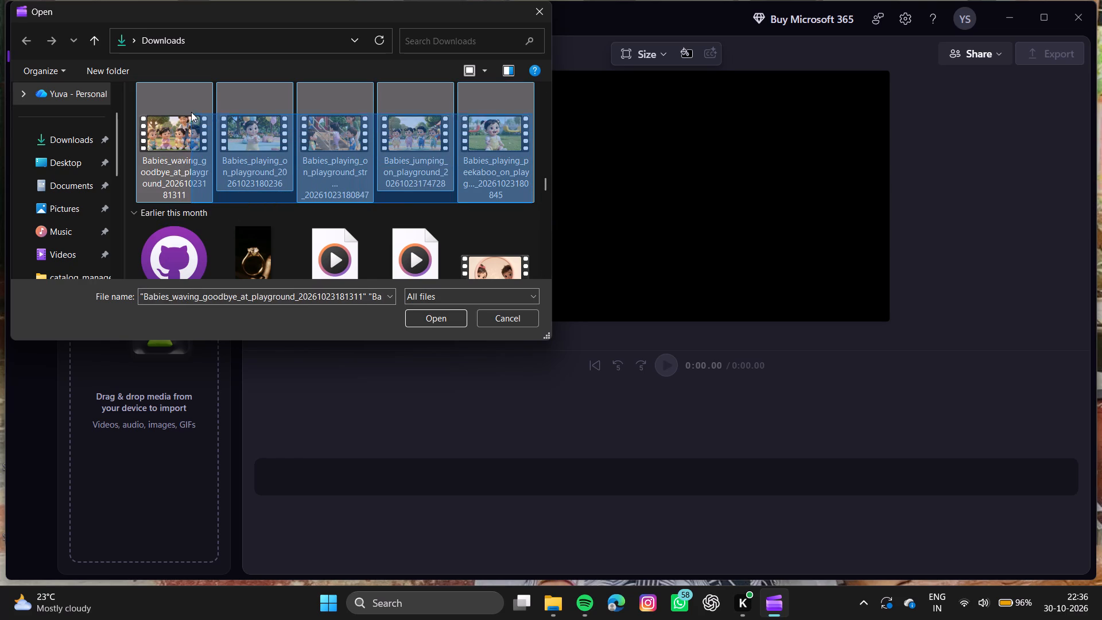
{"action": "left_click_drag", "start_coordinate": [191, 112], "coordinate": [183, 80]}
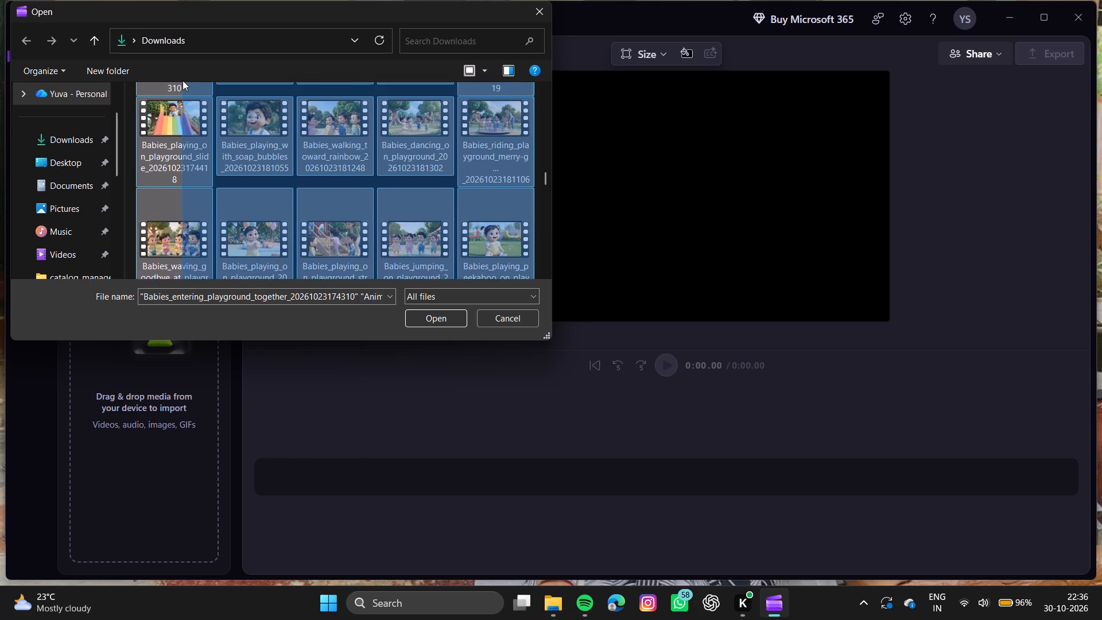
{"action": "left_click_drag", "start_coordinate": [183, 80], "coordinate": [169, 198]}
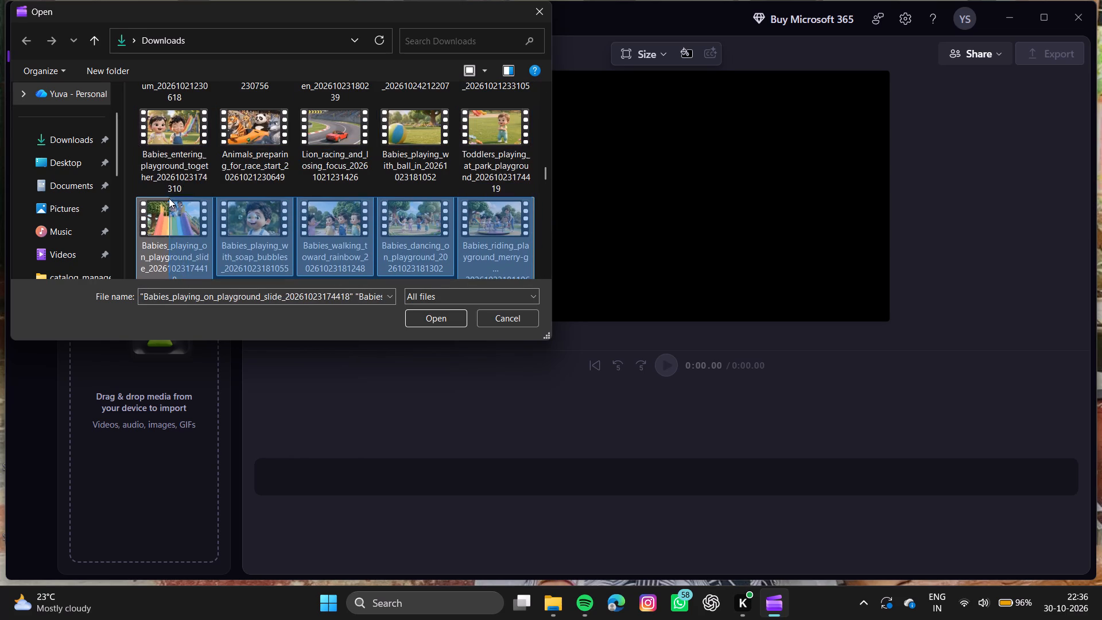
{"action": "left_click_drag", "start_coordinate": [169, 198], "coordinate": [158, 219]}
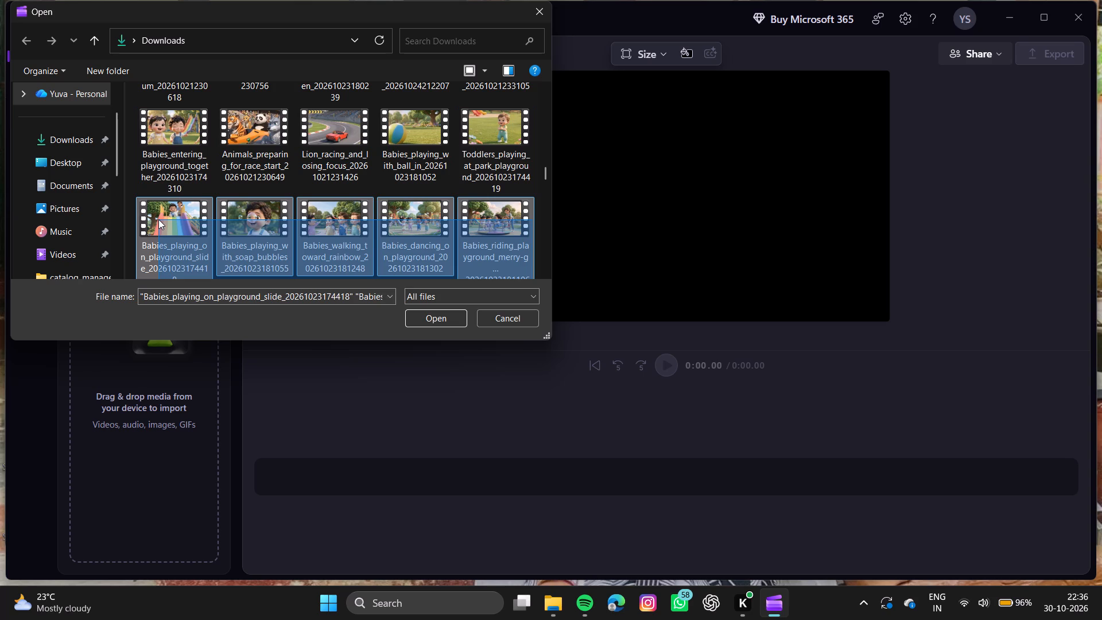
{"action": "left_click_drag", "start_coordinate": [158, 219], "coordinate": [165, 147]}
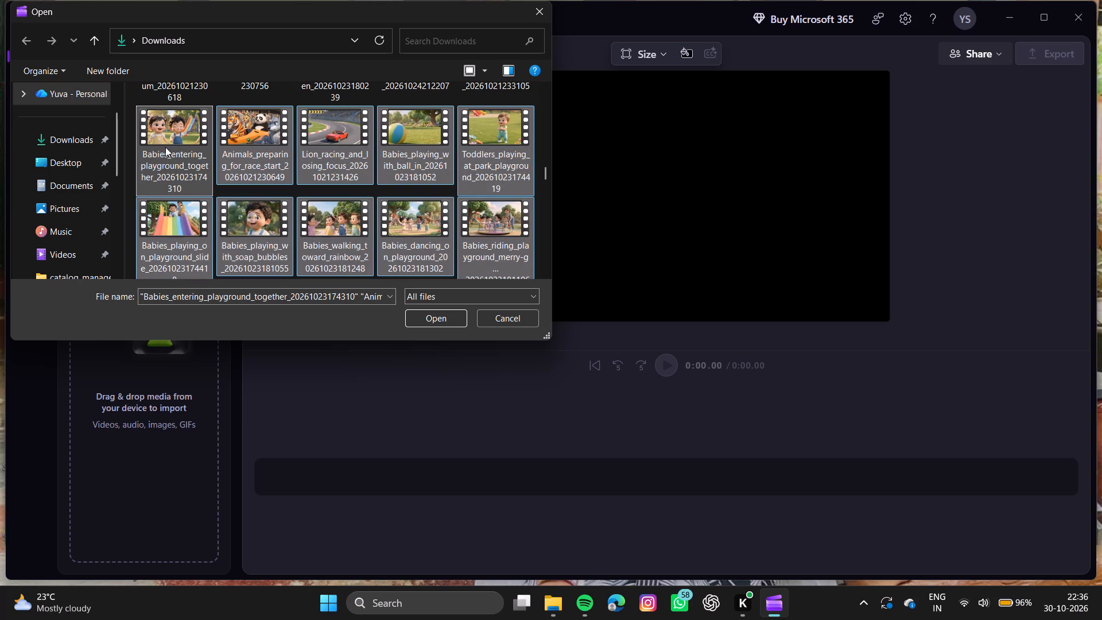
{"action": "left_click", "coordinate": [434, 320]}
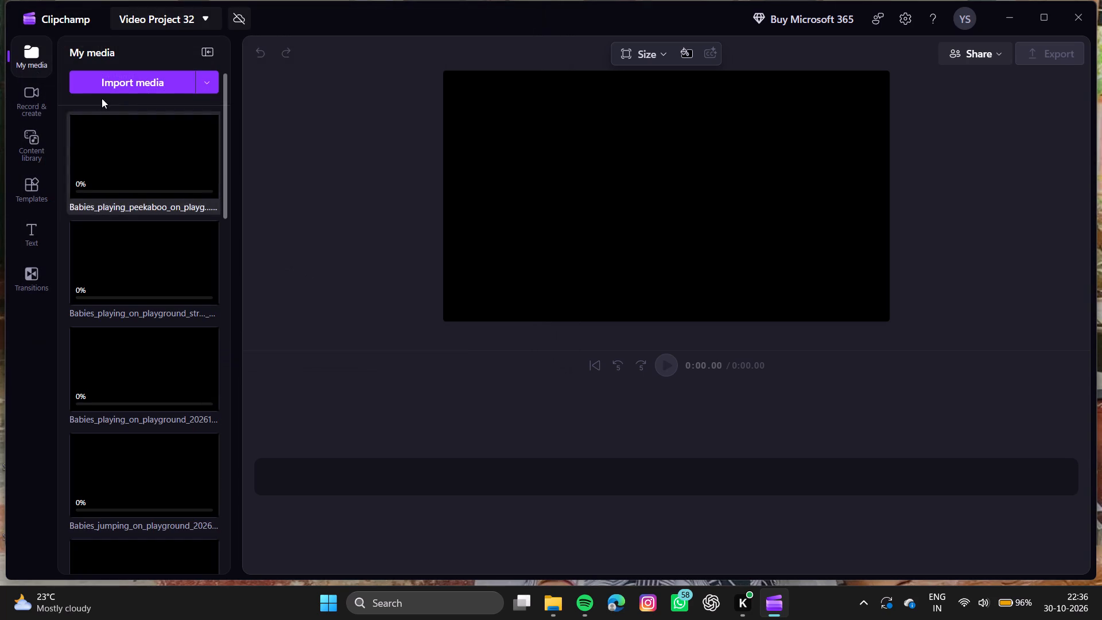
In Clipchamp, import the Babies_exploring_playground_garden and Children_running_in_sunny_playground videos from Downloads into Video Project 32.
{"action": "left_click", "coordinate": [125, 82]}
{"action": "scroll", "coordinate": [375, 218], "scroll_direction": "down", "scroll_amount": 1}
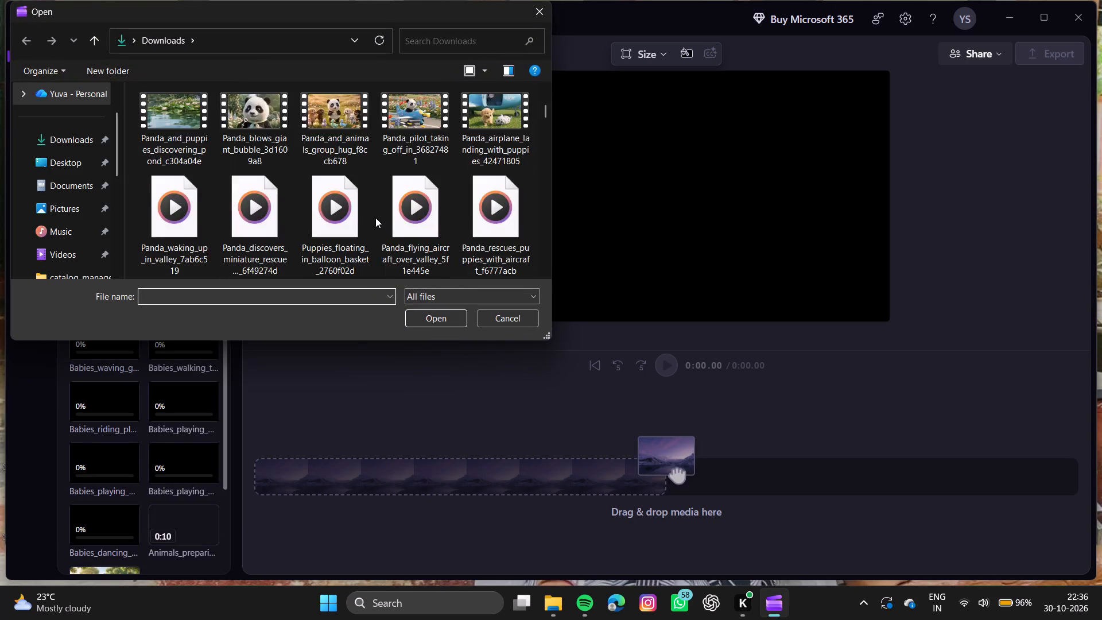
{"action": "scroll", "coordinate": [375, 218], "scroll_direction": "down", "scroll_amount": 3}
{"action": "scroll", "coordinate": [375, 218], "scroll_direction": "up", "scroll_amount": 1}
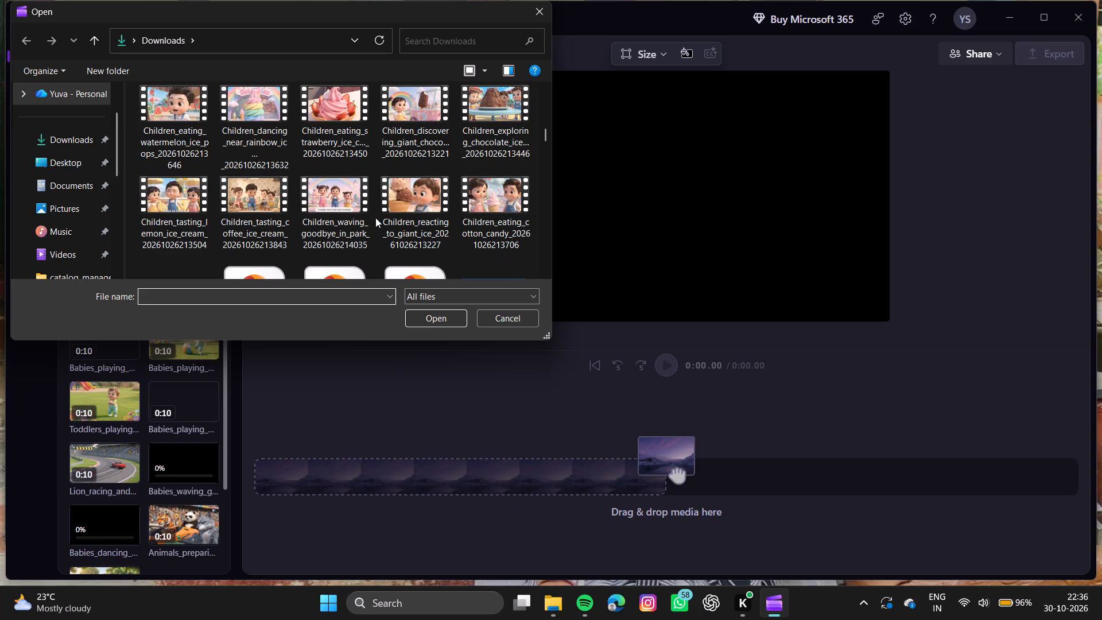
{"action": "scroll", "coordinate": [375, 218], "scroll_direction": "down", "scroll_amount": 1}
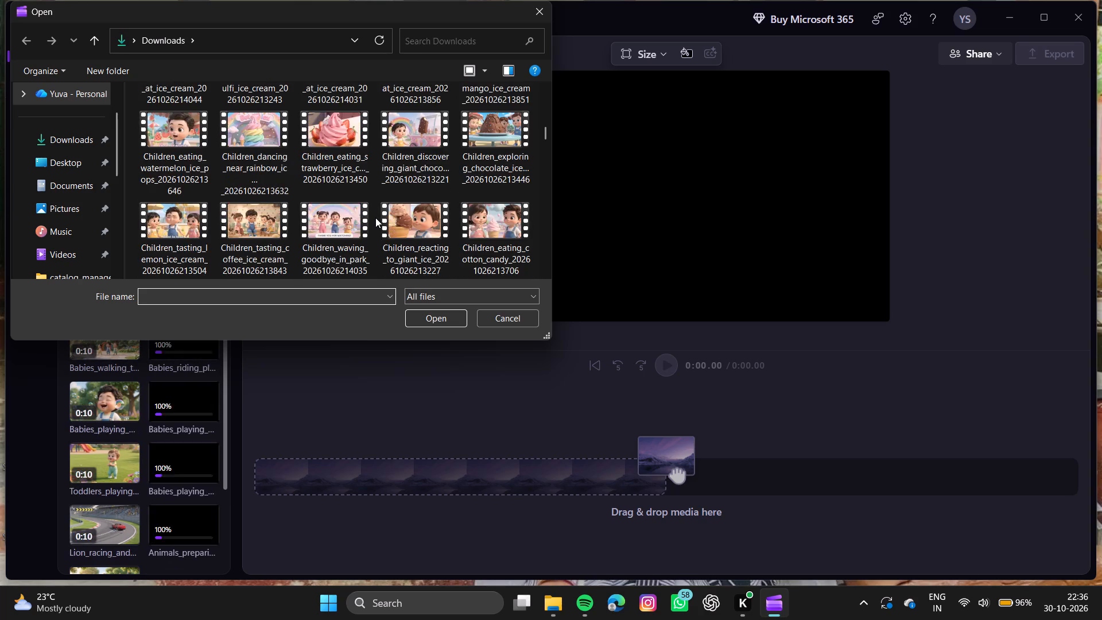
{"action": "scroll", "coordinate": [375, 218], "scroll_direction": "down", "scroll_amount": 1}
{"action": "scroll", "coordinate": [375, 218], "scroll_direction": "up", "scroll_amount": 1}
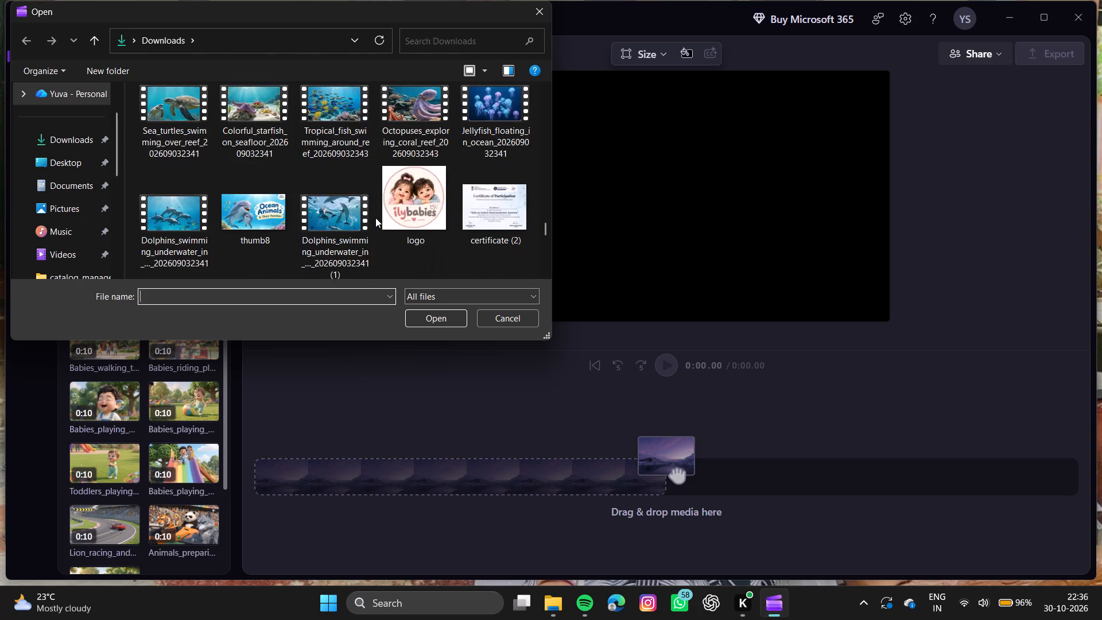
{"action": "scroll", "coordinate": [375, 218], "scroll_direction": "up", "scroll_amount": 6}
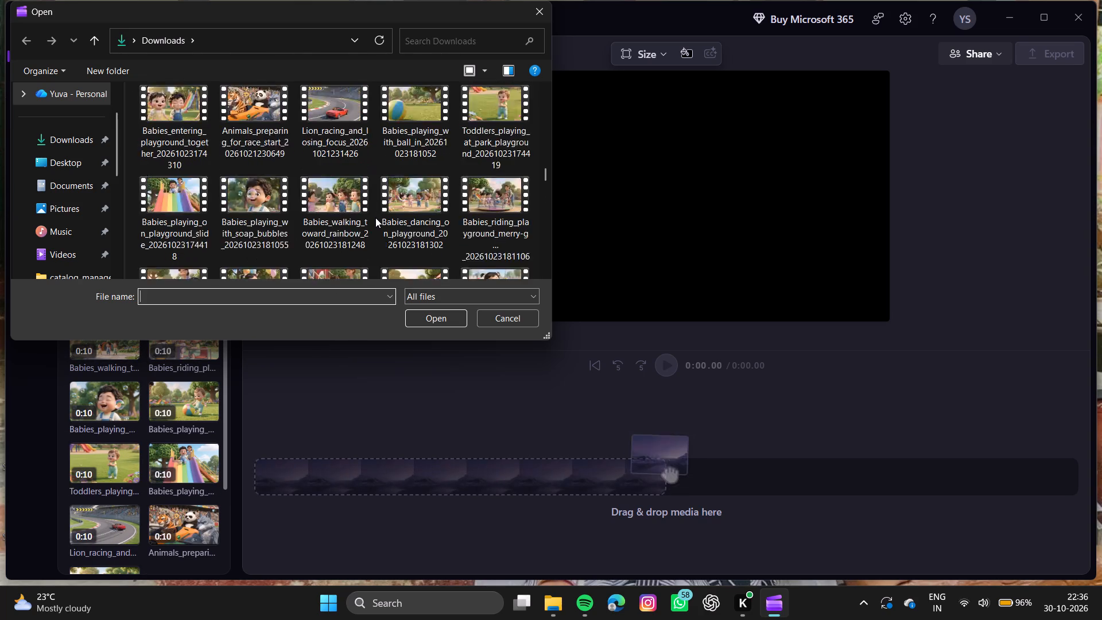
{"action": "scroll", "coordinate": [375, 218], "scroll_direction": "up", "scroll_amount": 1}
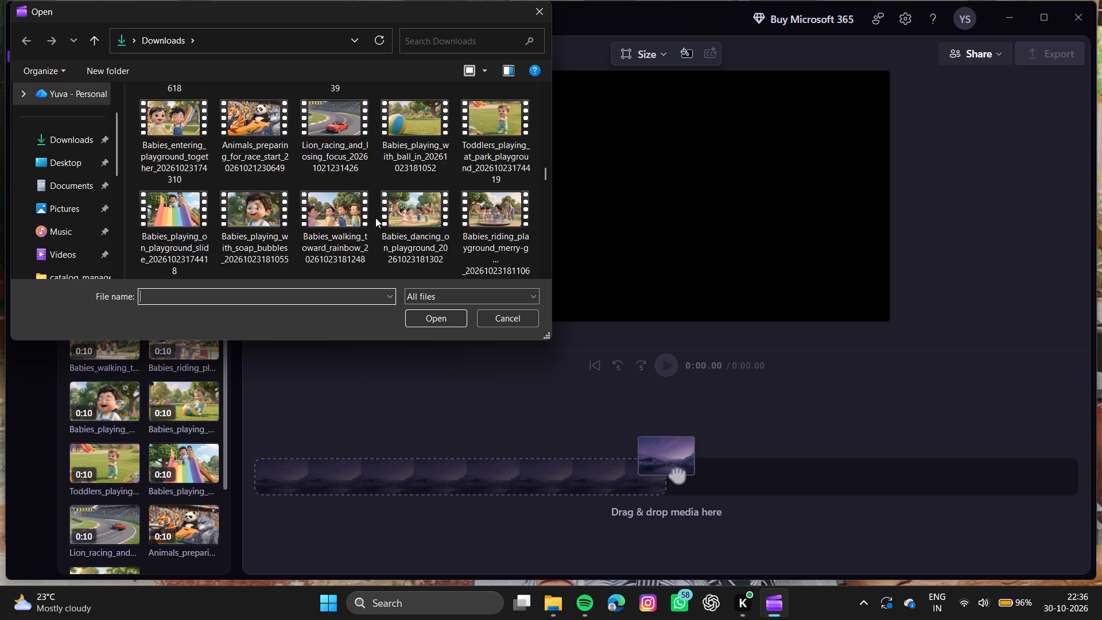
{"action": "scroll", "coordinate": [375, 218], "scroll_direction": "up", "scroll_amount": 1}
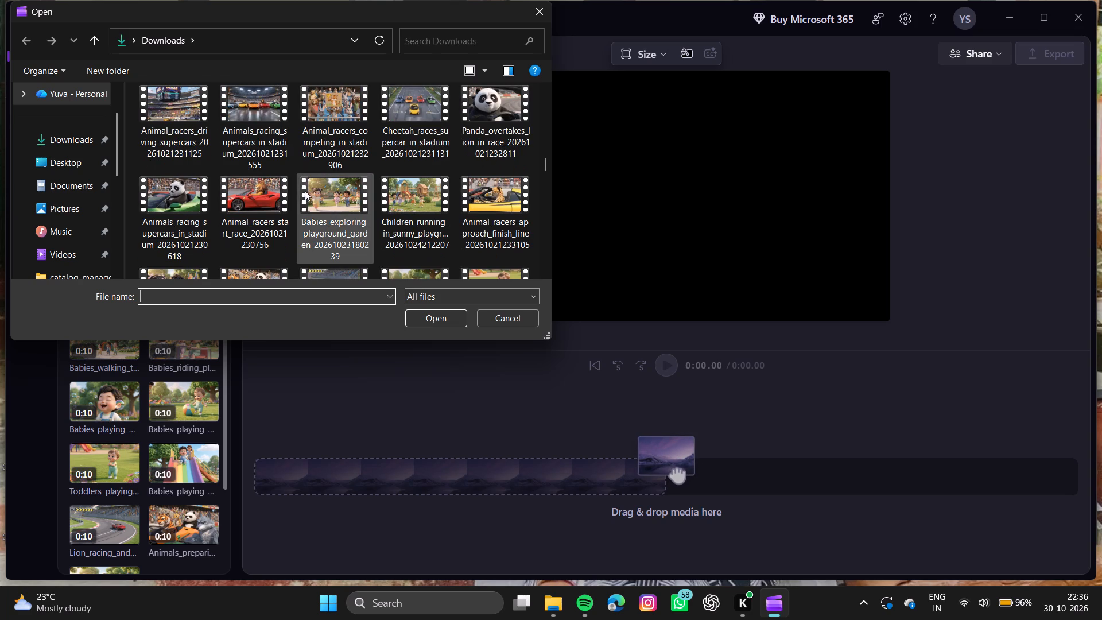
{"action": "left_click_drag", "start_coordinate": [305, 183], "coordinate": [342, 214]}
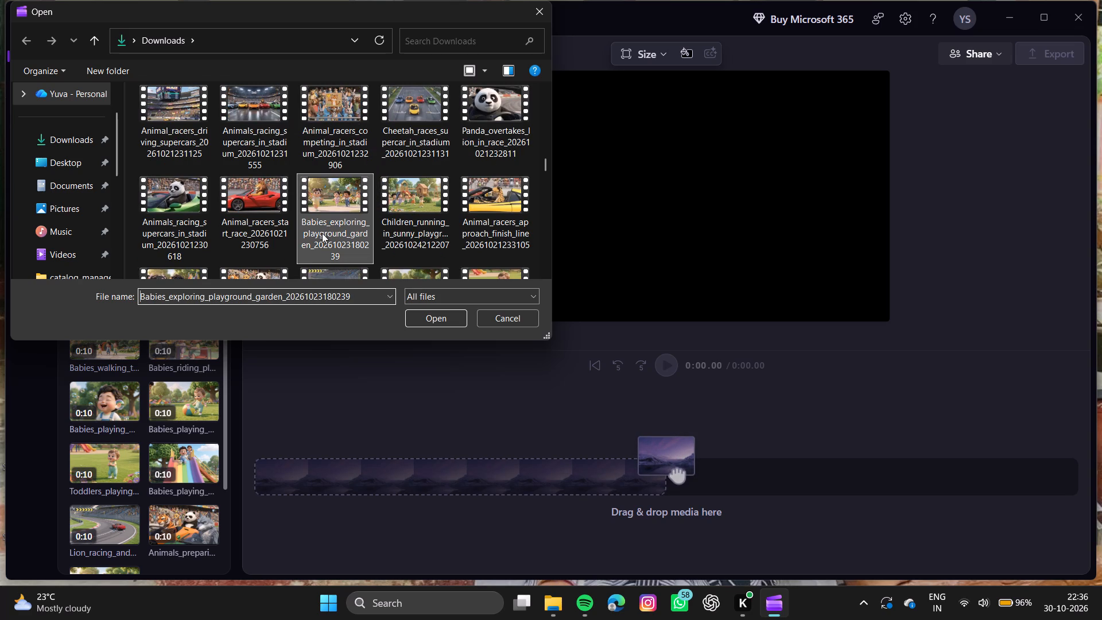
{"action": "left_click_drag", "start_coordinate": [296, 253], "coordinate": [416, 249]}
{"action": "left_click", "coordinate": [438, 317]}
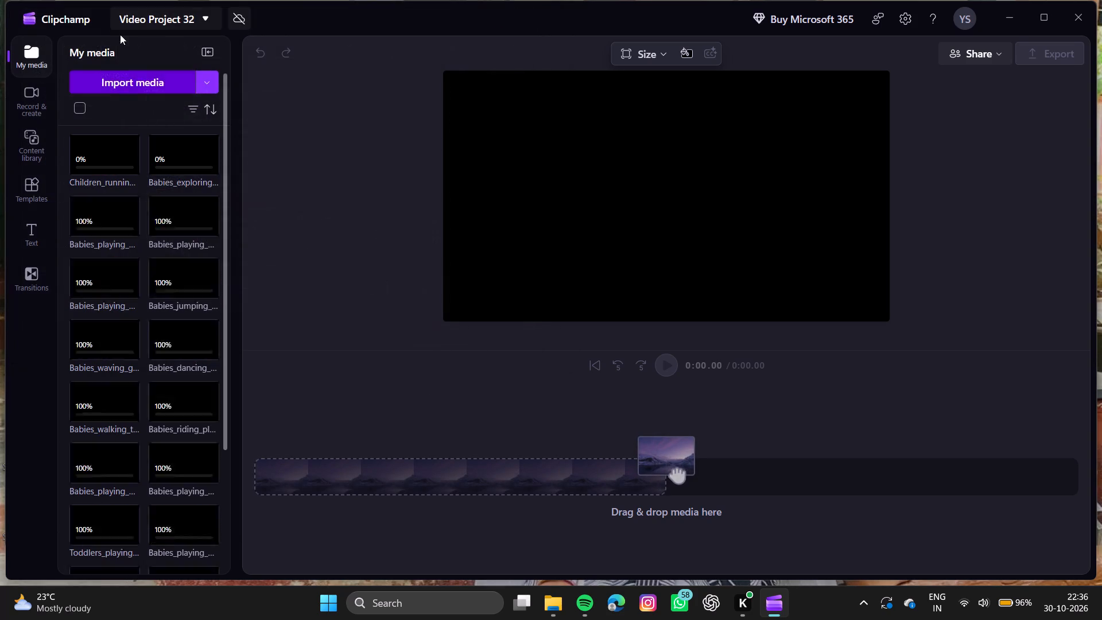
Look through the Downloads folder for further playground videos to import into the project.
{"action": "left_click", "coordinate": [145, 74]}
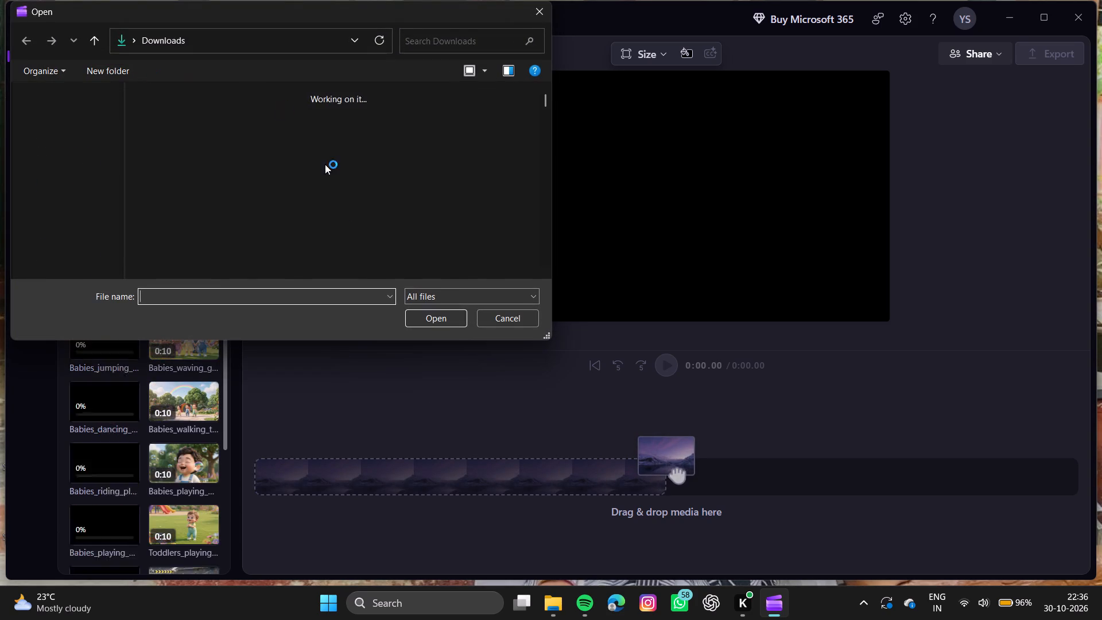
{"action": "scroll", "coordinate": [342, 216], "scroll_direction": "down", "scroll_amount": 2}
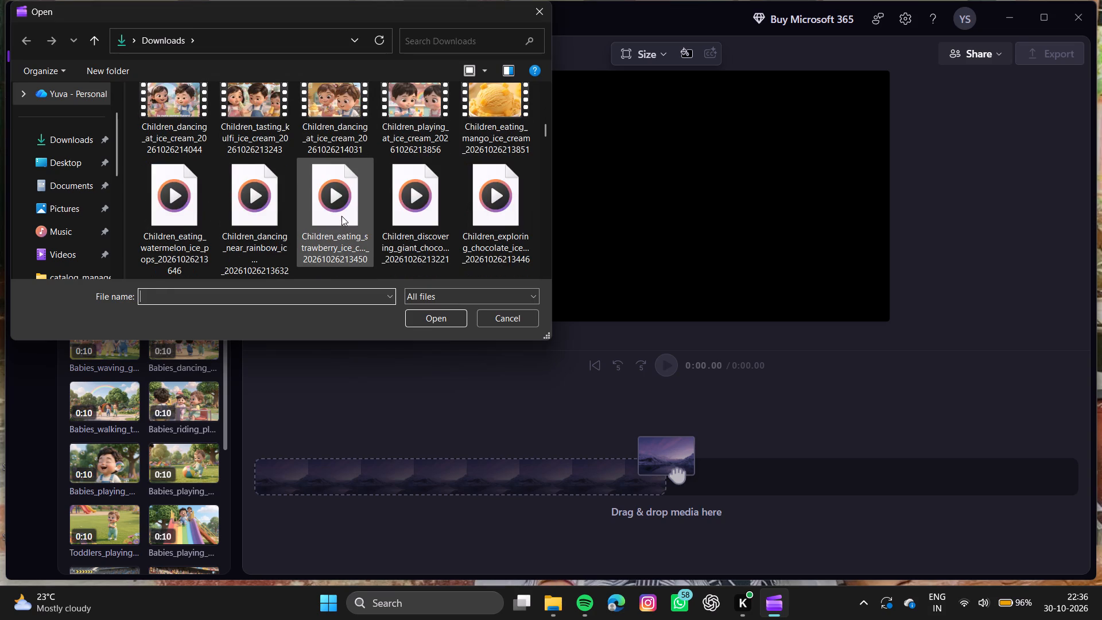
{"action": "scroll", "coordinate": [342, 216], "scroll_direction": "down", "scroll_amount": 2}
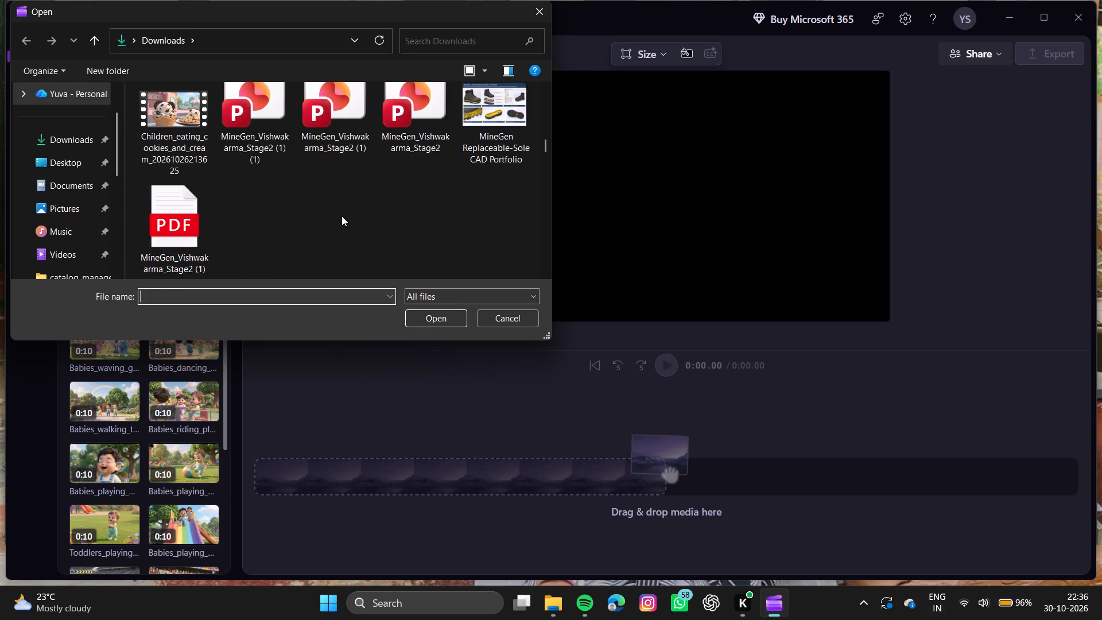
{"action": "scroll", "coordinate": [342, 216], "scroll_direction": "down", "scroll_amount": 1}
{"action": "scroll", "coordinate": [342, 216], "scroll_direction": "right", "scroll_amount": 1}
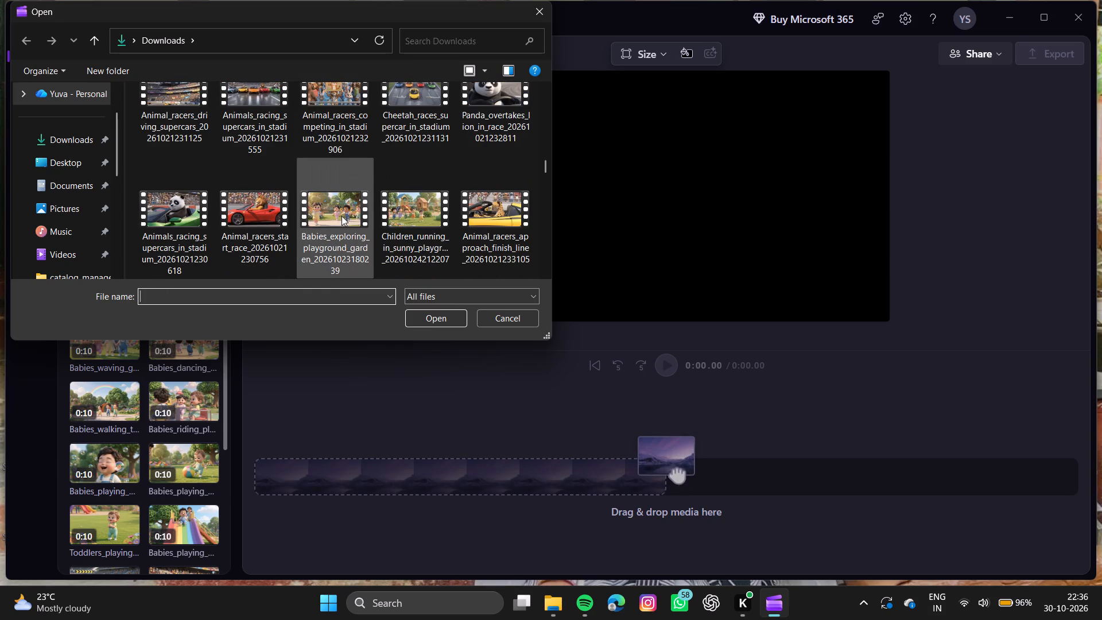
{"action": "scroll", "coordinate": [342, 216], "scroll_direction": "right", "scroll_amount": 1}
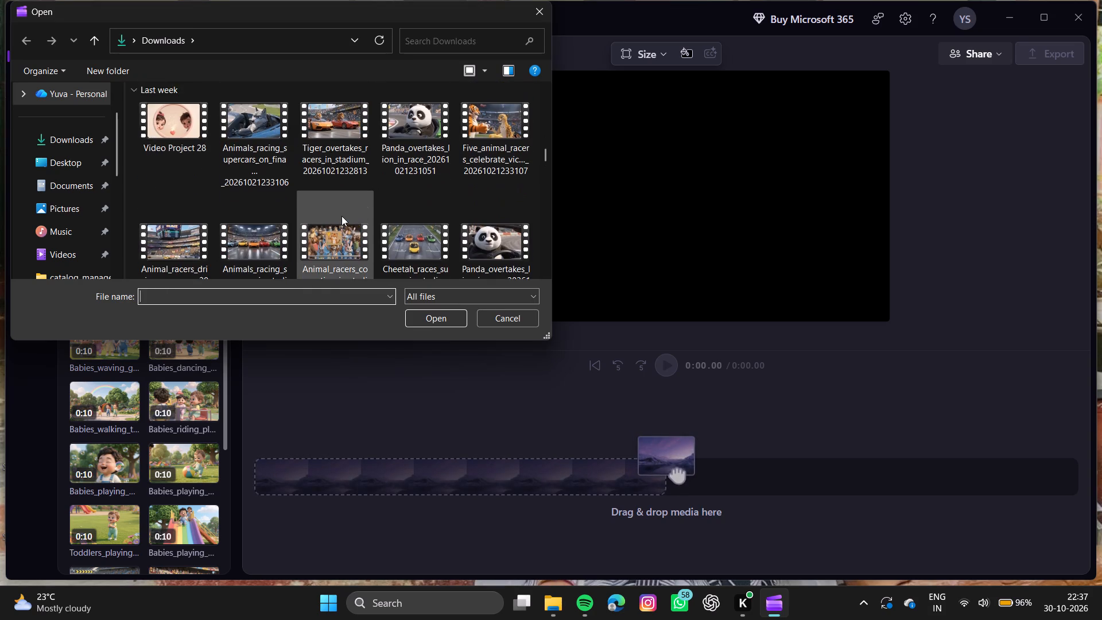
{"action": "scroll", "coordinate": [342, 216], "scroll_direction": "right", "scroll_amount": 1}
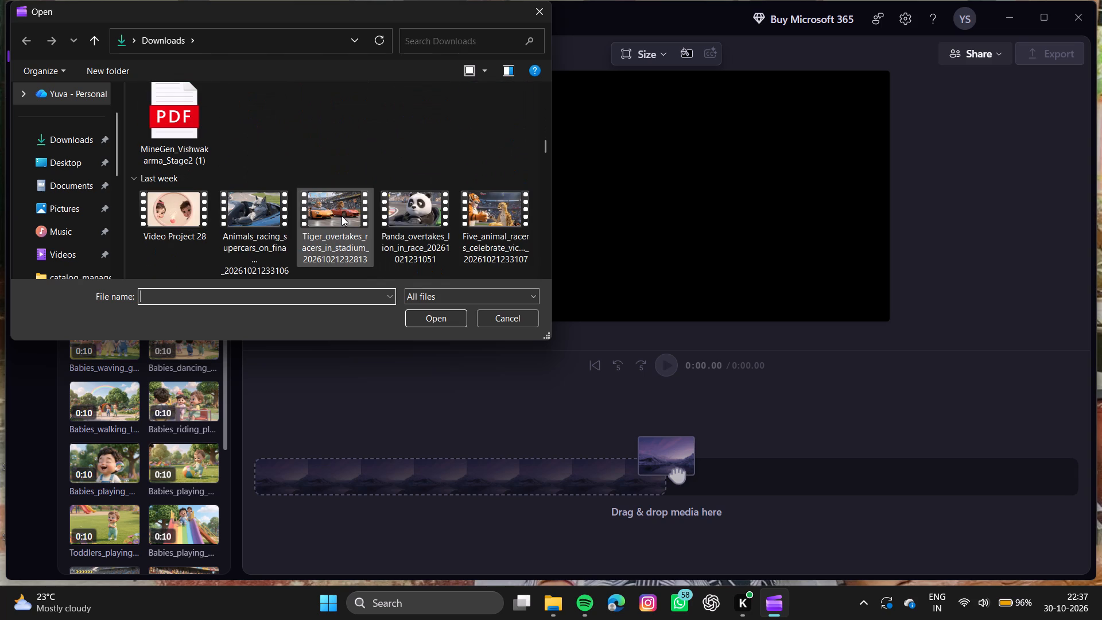
{"action": "scroll", "coordinate": [342, 216], "scroll_direction": "right", "scroll_amount": 1}
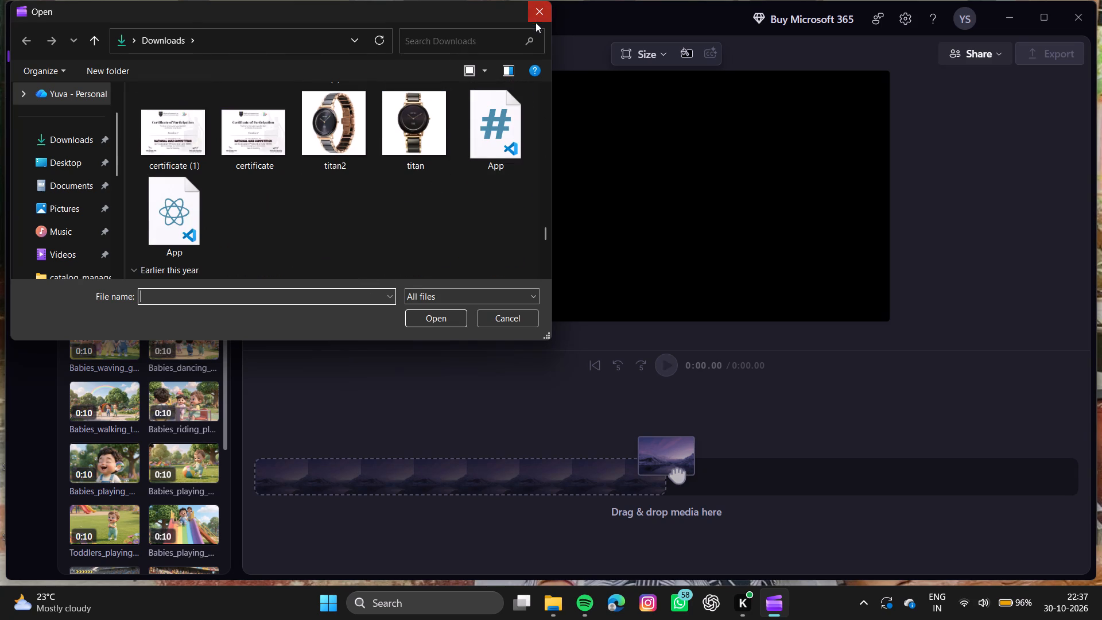
{"action": "left_click", "coordinate": [538, 9]}
Add clips to the timeline in this order: entering playground, rainbow slide, toddlers at park, soap bubbles, ball, merry-go-round, walking toward rainbow.
{"action": "scroll", "coordinate": [165, 392], "scroll_direction": "down", "scroll_amount": 6}
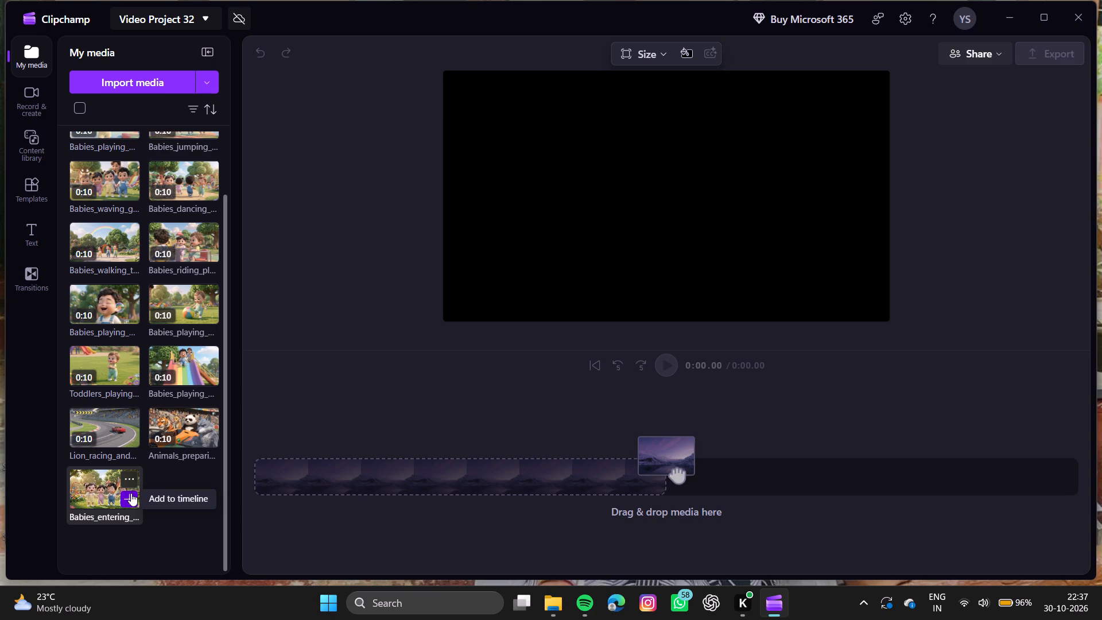
{"action": "left_click", "coordinate": [131, 493]}
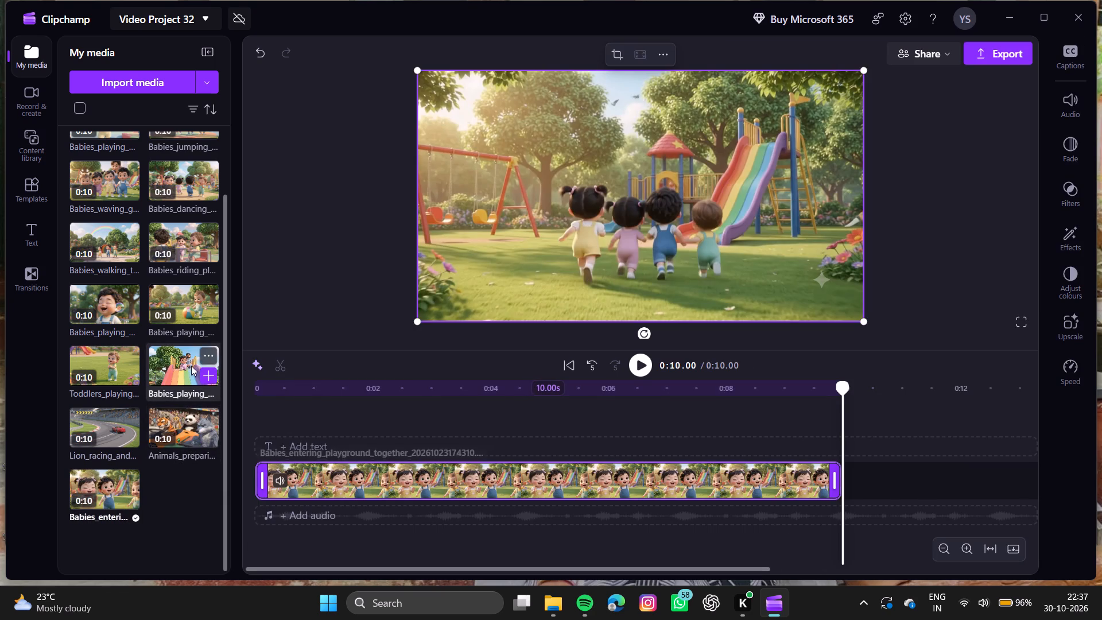
{"action": "left_click", "coordinate": [204, 371]}
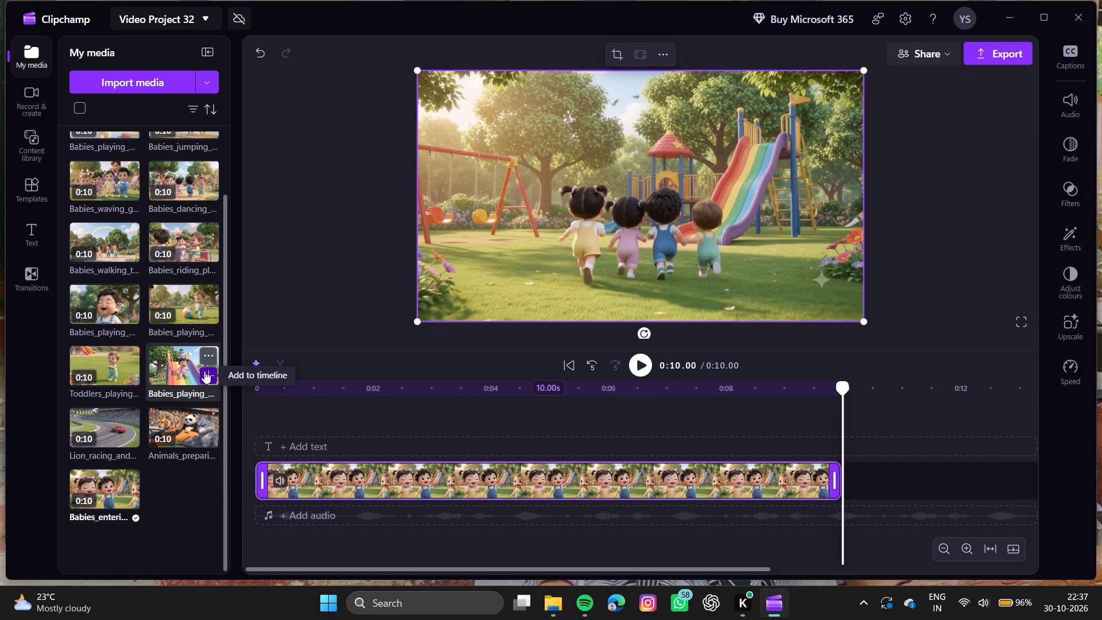
{"action": "left_click", "coordinate": [129, 371]}
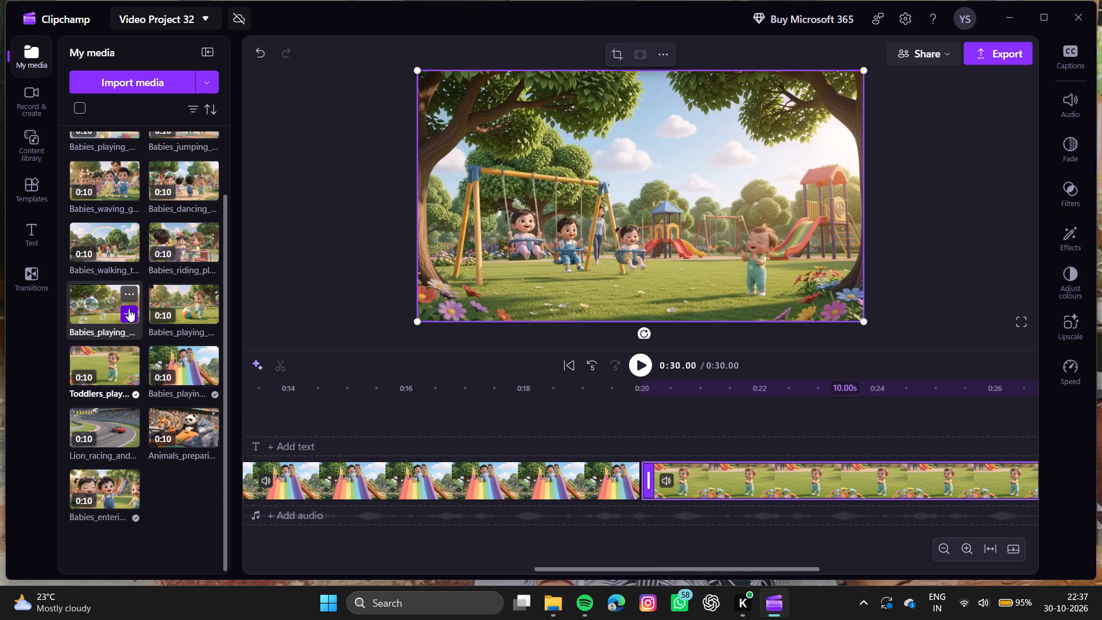
{"action": "left_click", "coordinate": [130, 314]}
{"action": "left_click", "coordinate": [208, 316]}
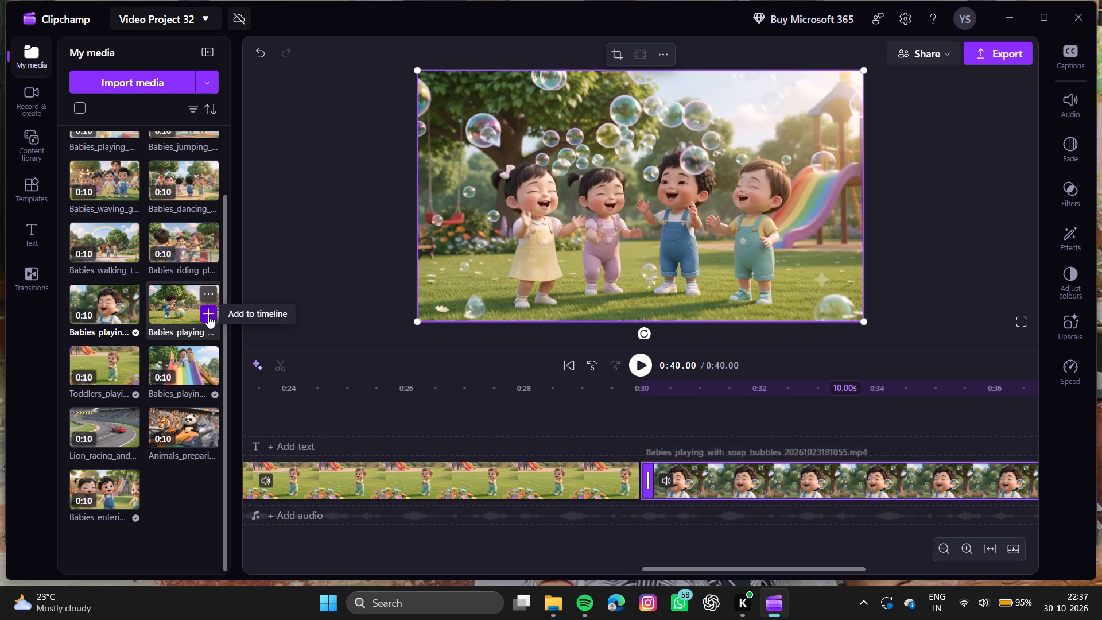
{"action": "left_click", "coordinate": [211, 246]}
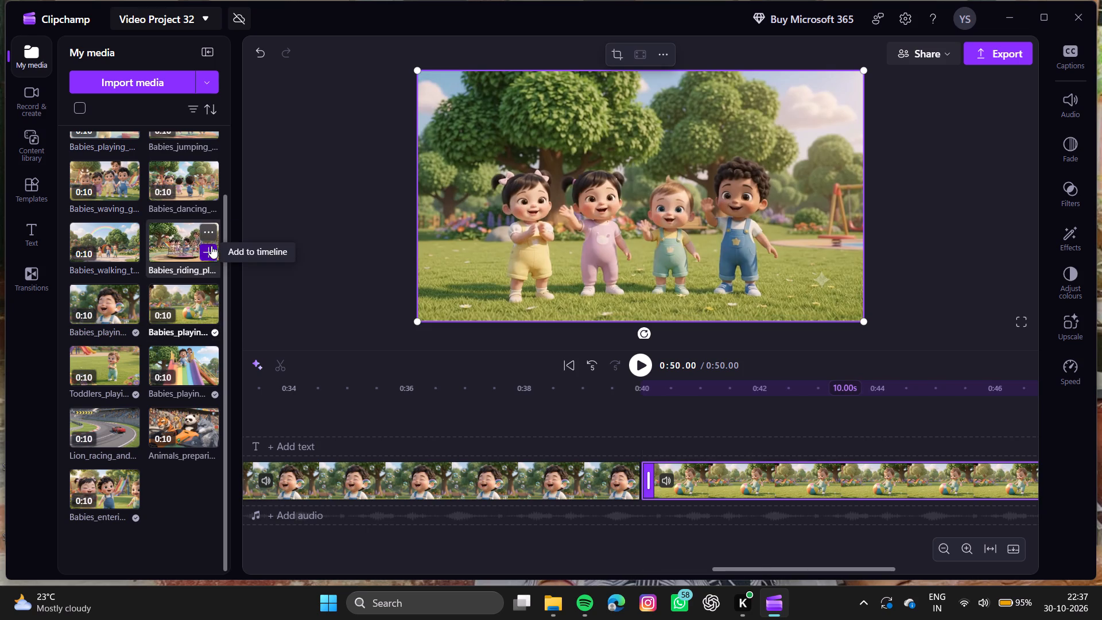
{"action": "left_click", "coordinate": [128, 249]}
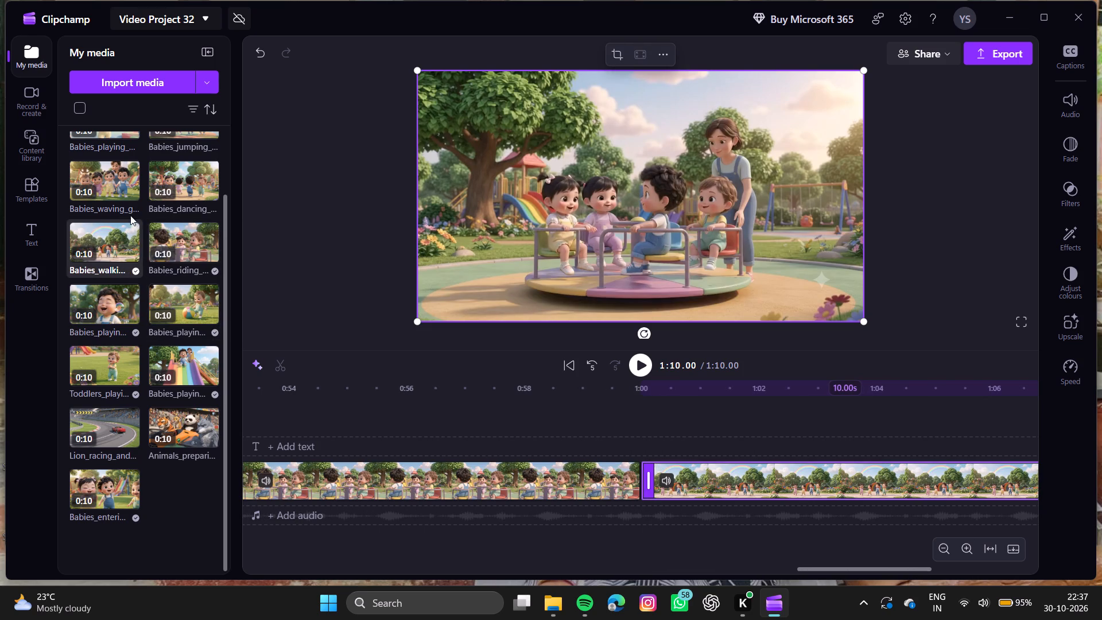
Append clips to the timeline in this order: waving goodbye, dancing, jumping, playground with balloons, playground structure, peekaboo, exploring playground garden.
{"action": "left_click", "coordinate": [128, 191]}
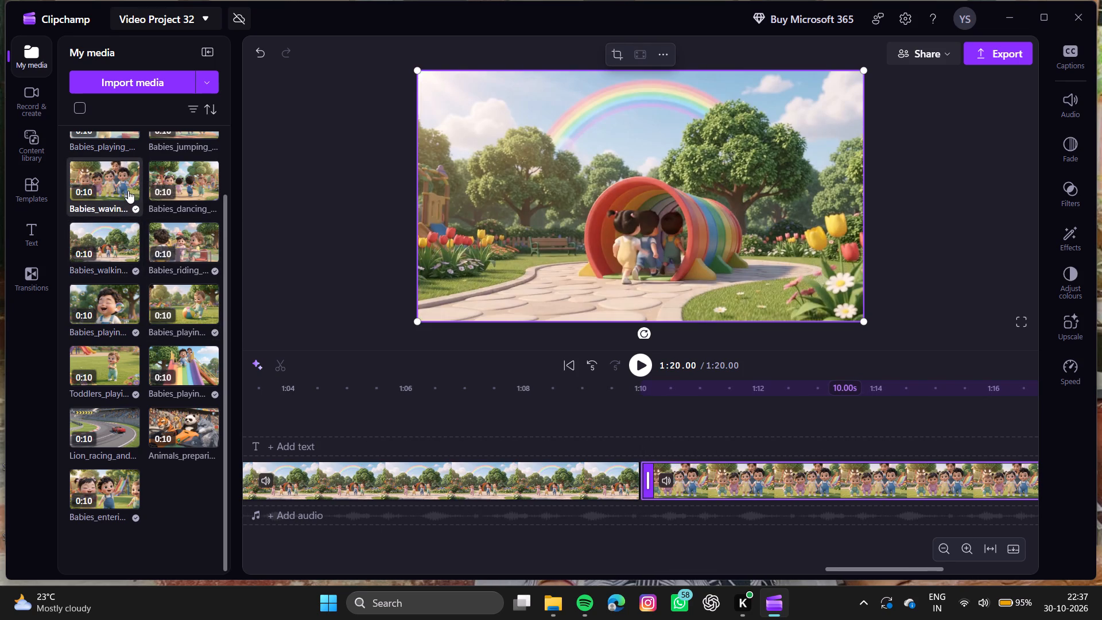
{"action": "left_click", "coordinate": [207, 193]}
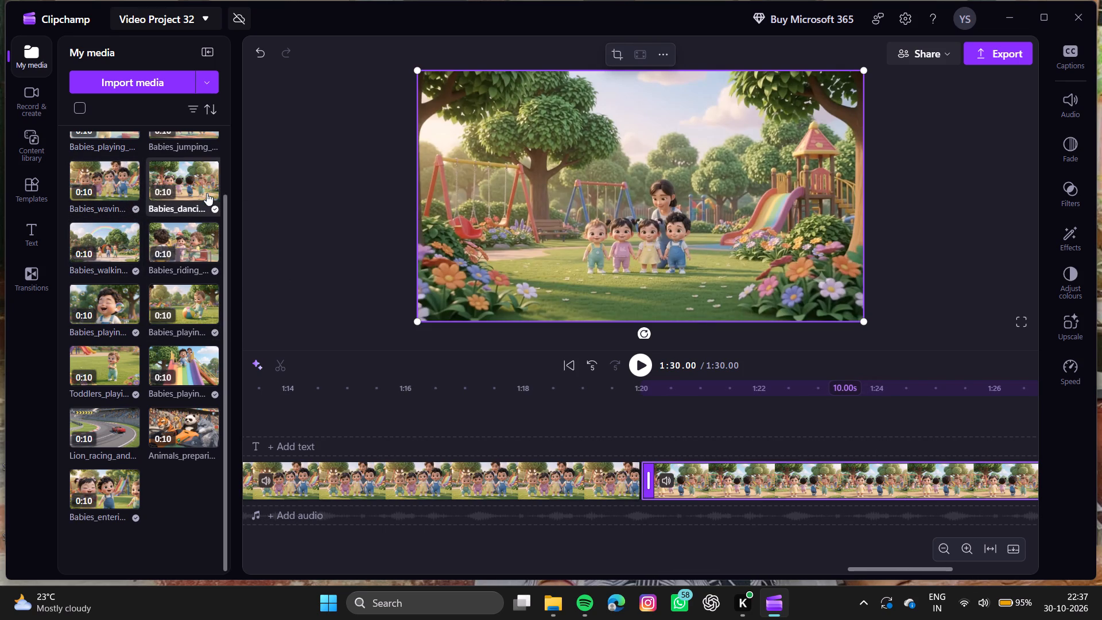
{"action": "scroll", "coordinate": [207, 193], "scroll_direction": "up", "scroll_amount": 1}
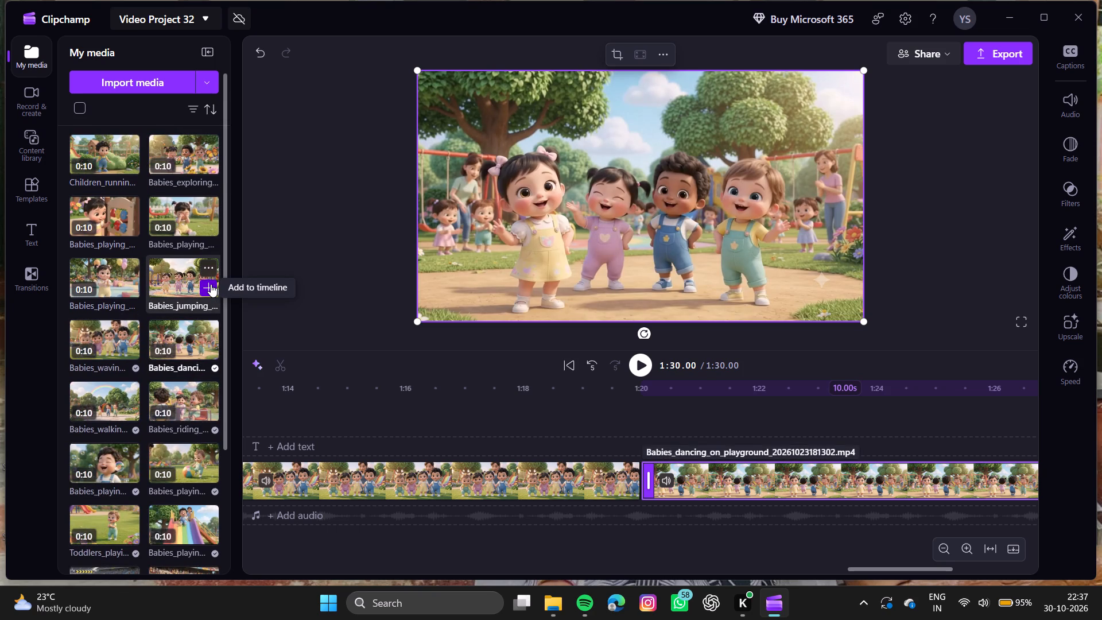
{"action": "left_click", "coordinate": [211, 284]}
{"action": "left_click", "coordinate": [133, 285]}
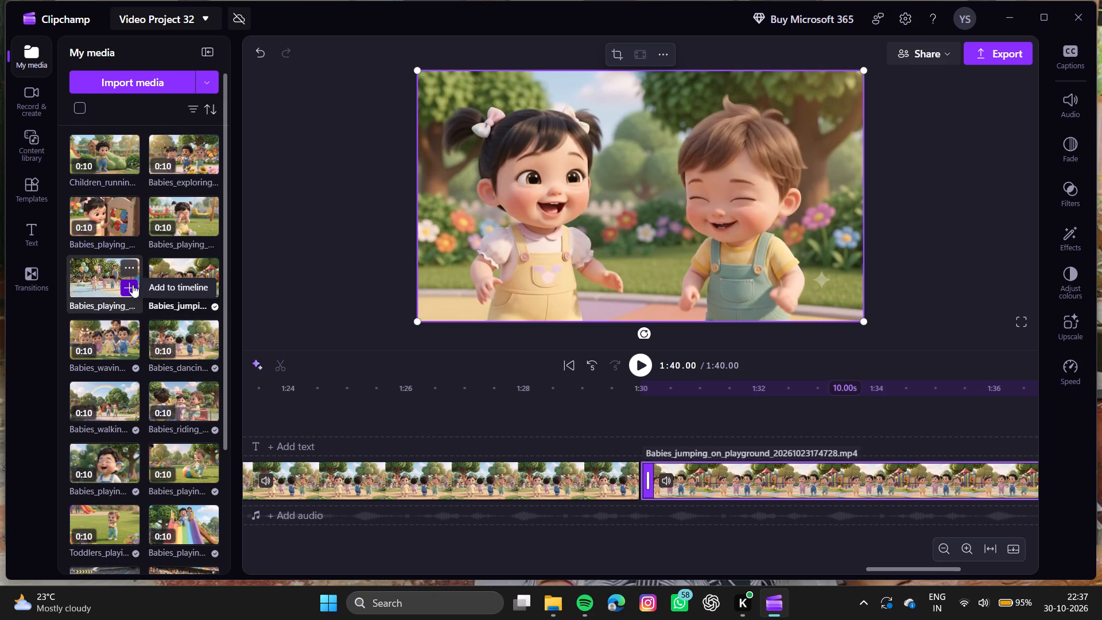
{"action": "left_click", "coordinate": [129, 223]}
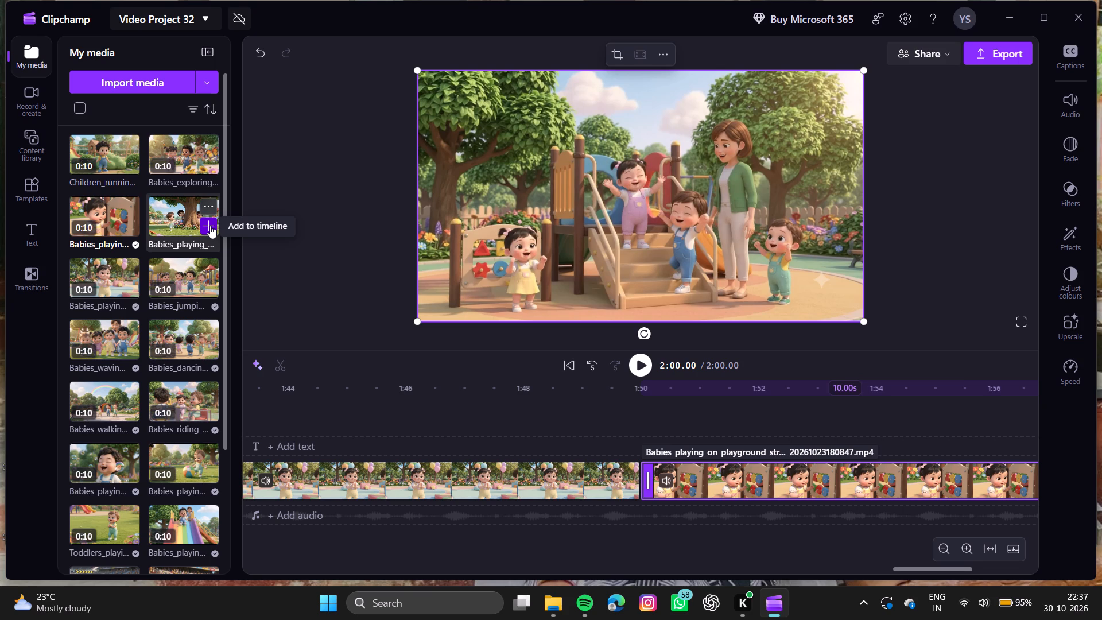
{"action": "left_click", "coordinate": [210, 226]}
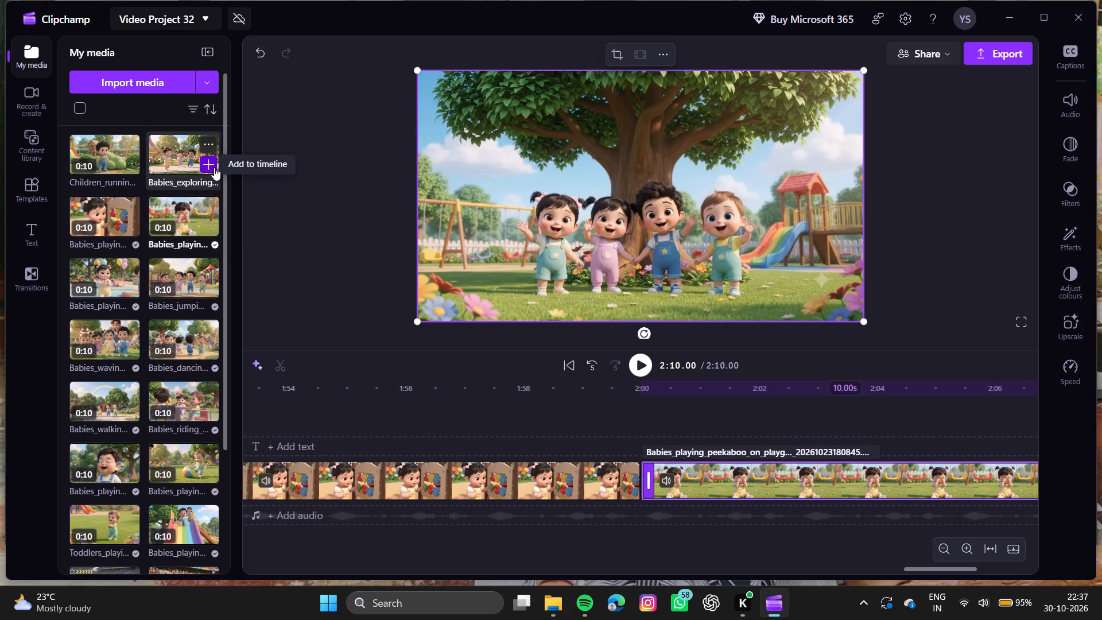
{"action": "left_click", "coordinate": [214, 168]}
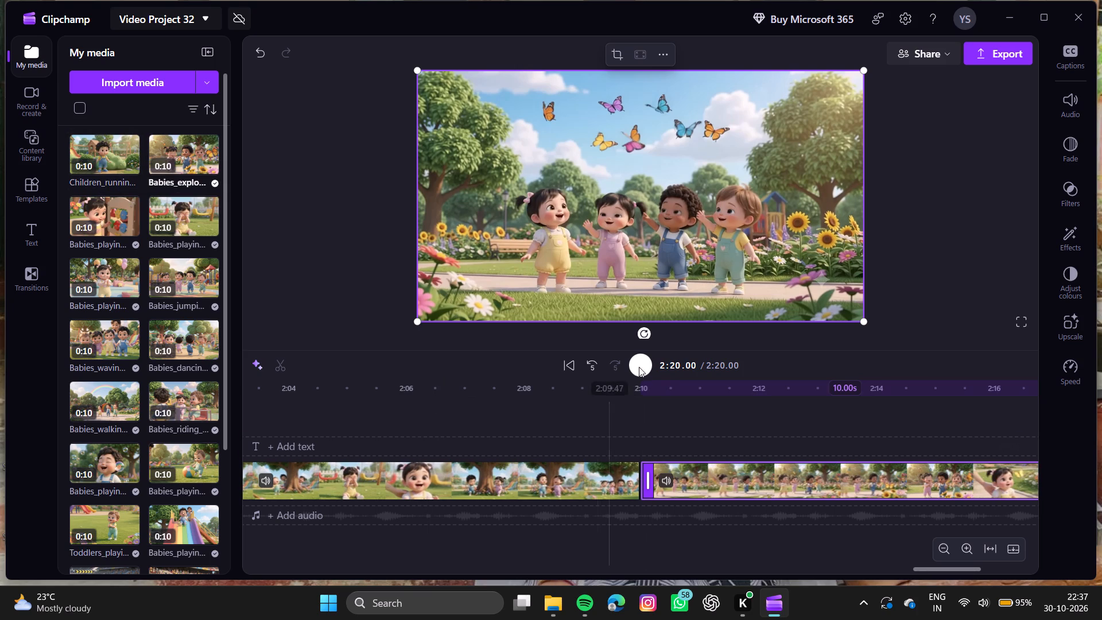
Return the playhead to the beginning of the timeline, over the first clip.
{"action": "scroll", "coordinate": [338, 400], "scroll_direction": "right", "scroll_amount": 12}
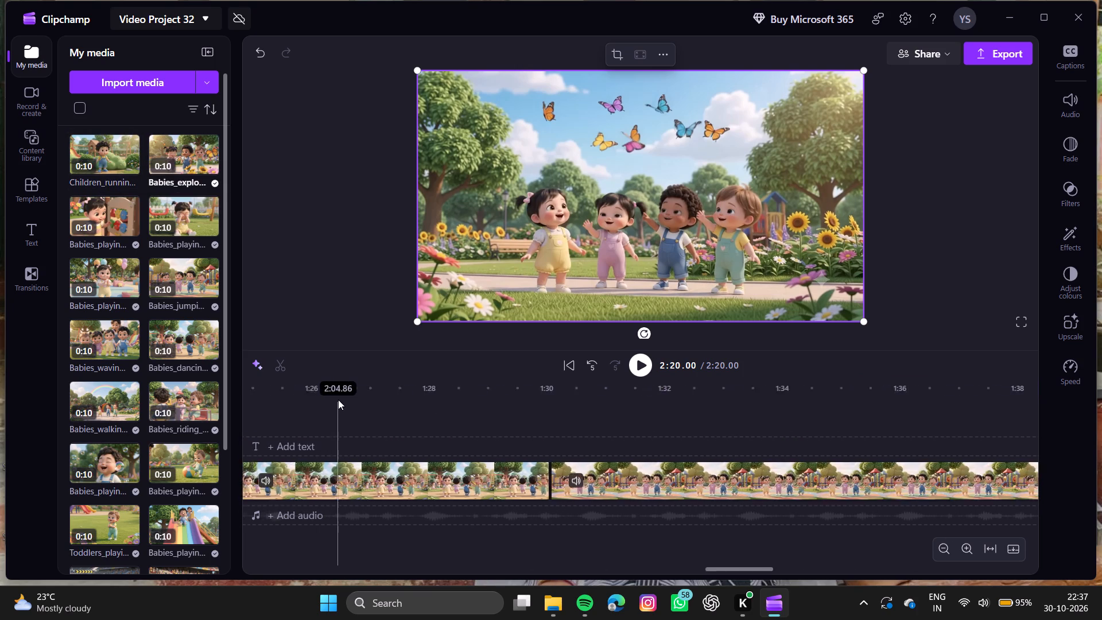
{"action": "scroll", "coordinate": [338, 400], "scroll_direction": "right", "scroll_amount": 4}
{"action": "left_click", "coordinate": [338, 400]}
{"action": "scroll", "coordinate": [338, 400], "scroll_direction": "down", "scroll_amount": 5, "text": "ctrl"}
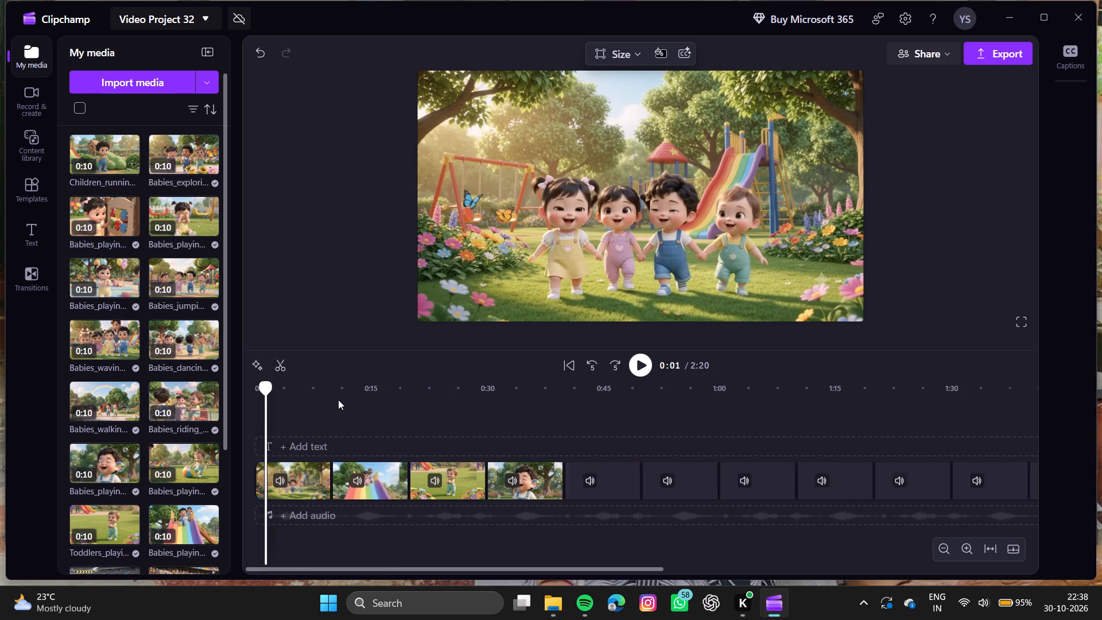
{"action": "scroll", "coordinate": [338, 400], "scroll_direction": "down", "scroll_amount": 5, "text": "ctrl"}
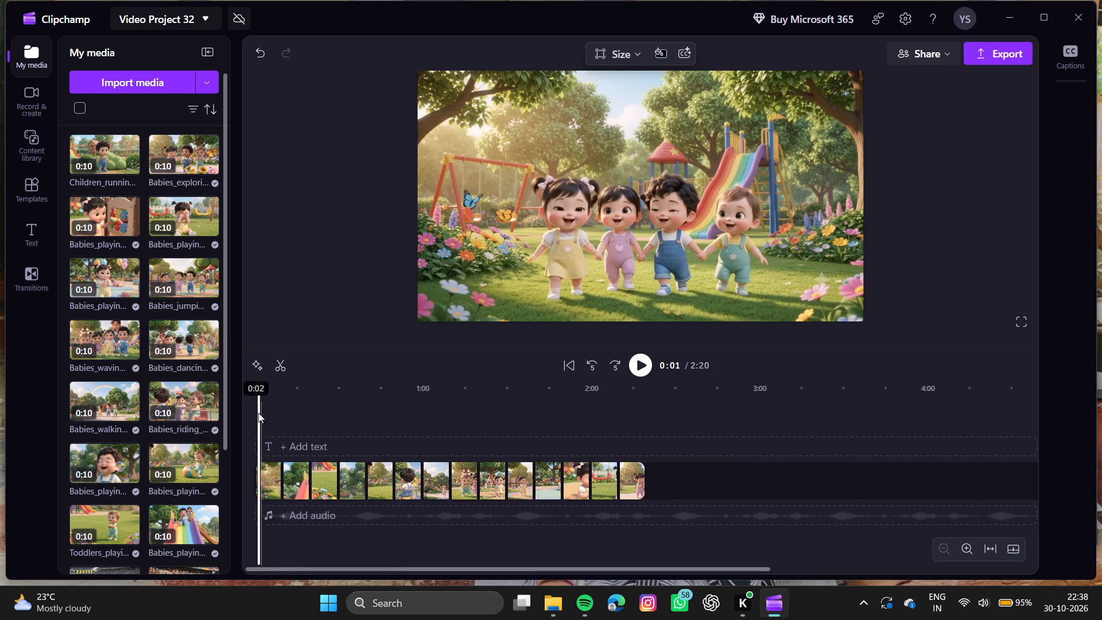
{"action": "left_click", "coordinate": [258, 413]}
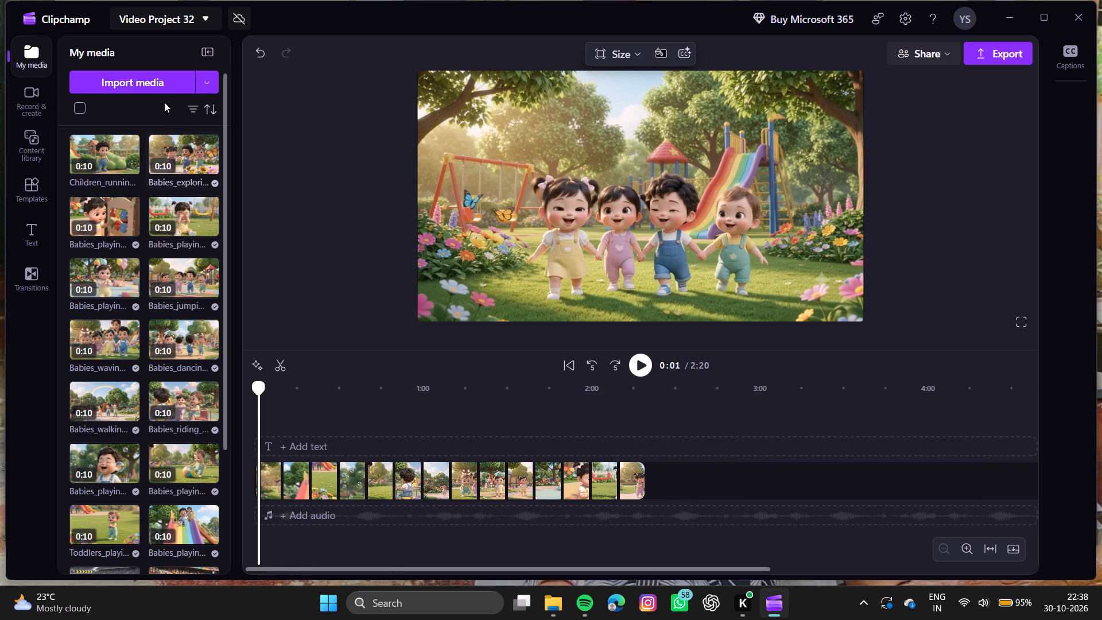
Import the Toddlers_waving_in_logo_intro video and the ilybabies logo image from Downloads into the project.
{"action": "left_click", "coordinate": [164, 89]}
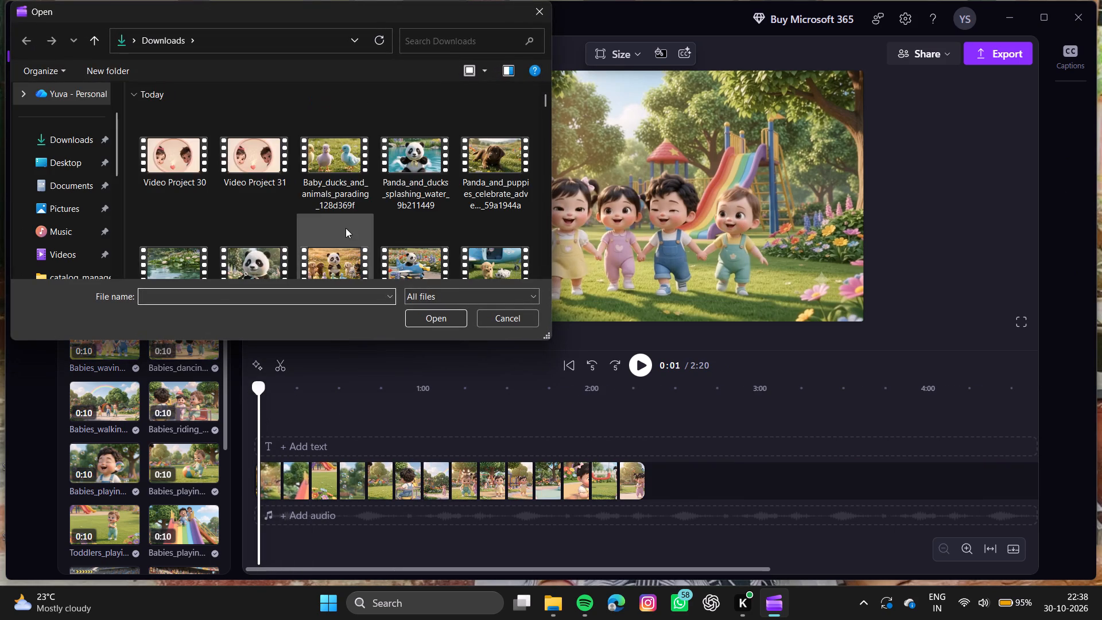
{"action": "scroll", "coordinate": [346, 228], "scroll_direction": "down", "scroll_amount": 4}
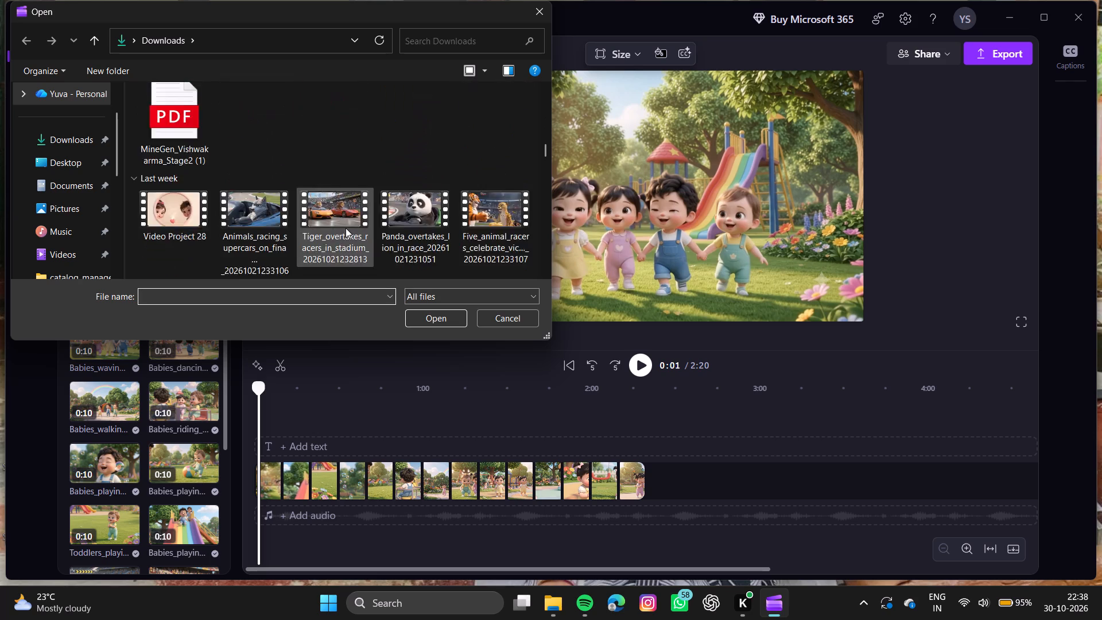
{"action": "scroll", "coordinate": [346, 228], "scroll_direction": "down", "scroll_amount": 3}
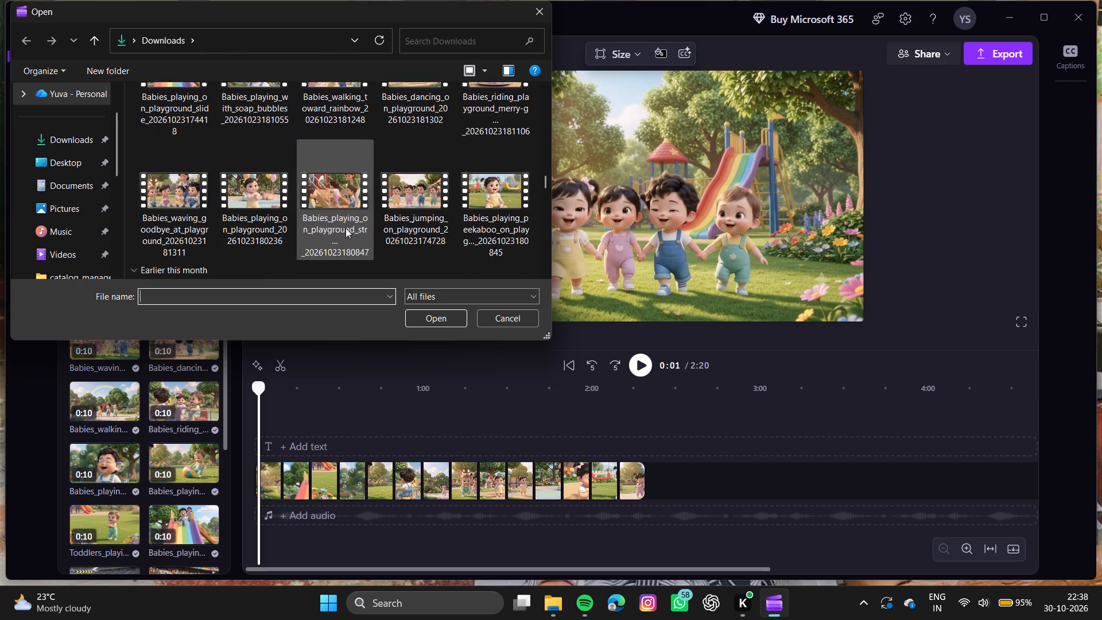
{"action": "scroll", "coordinate": [346, 228], "scroll_direction": "down", "scroll_amount": 1}
{"action": "double_click", "coordinate": [475, 201]}
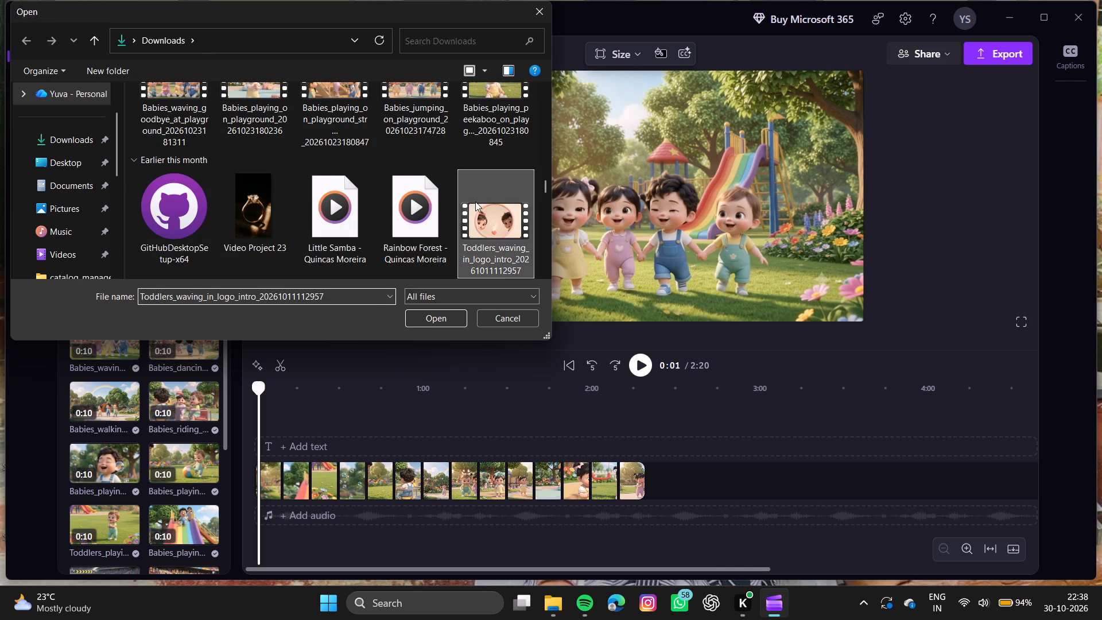
{"action": "left_click", "coordinate": [139, 89]}
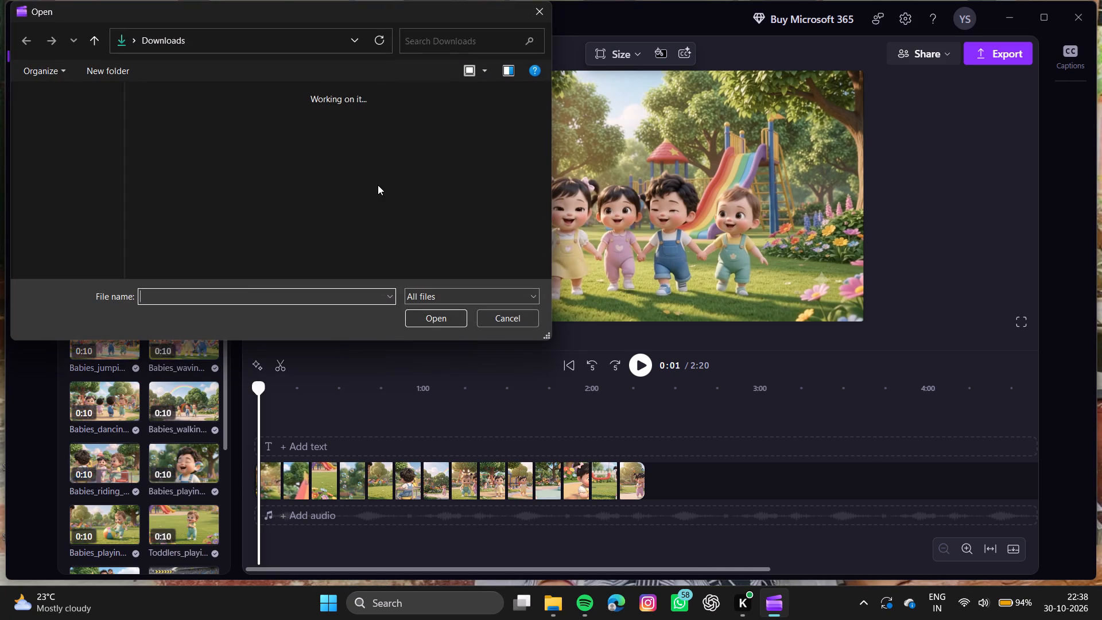
{"action": "scroll", "coordinate": [378, 185], "scroll_direction": "down", "scroll_amount": 10}
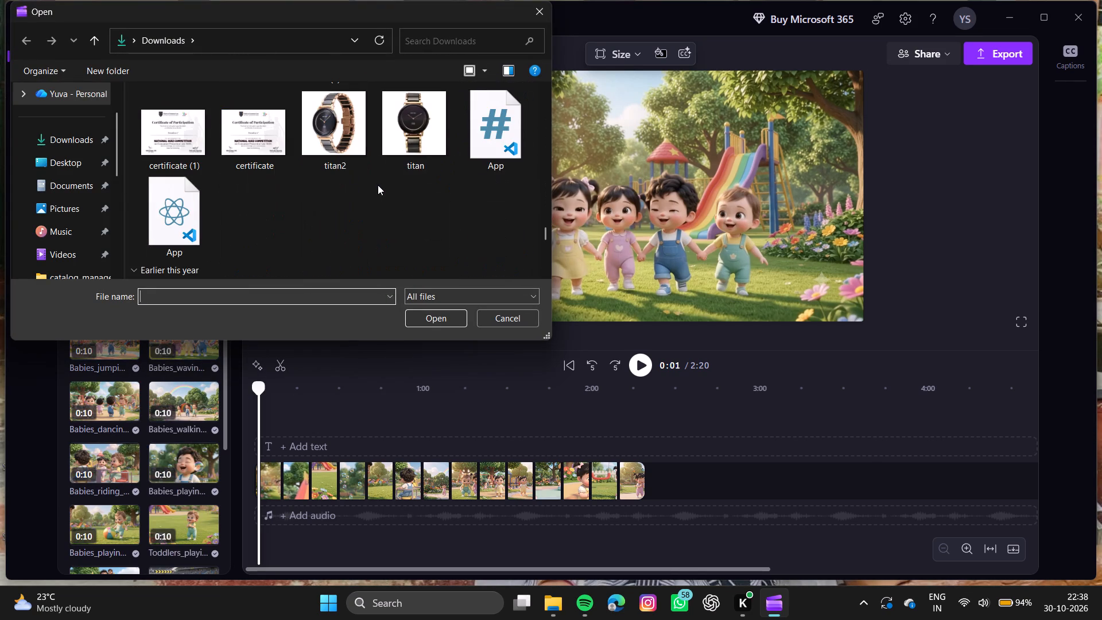
{"action": "scroll", "coordinate": [378, 185], "scroll_direction": "up", "scroll_amount": 1}
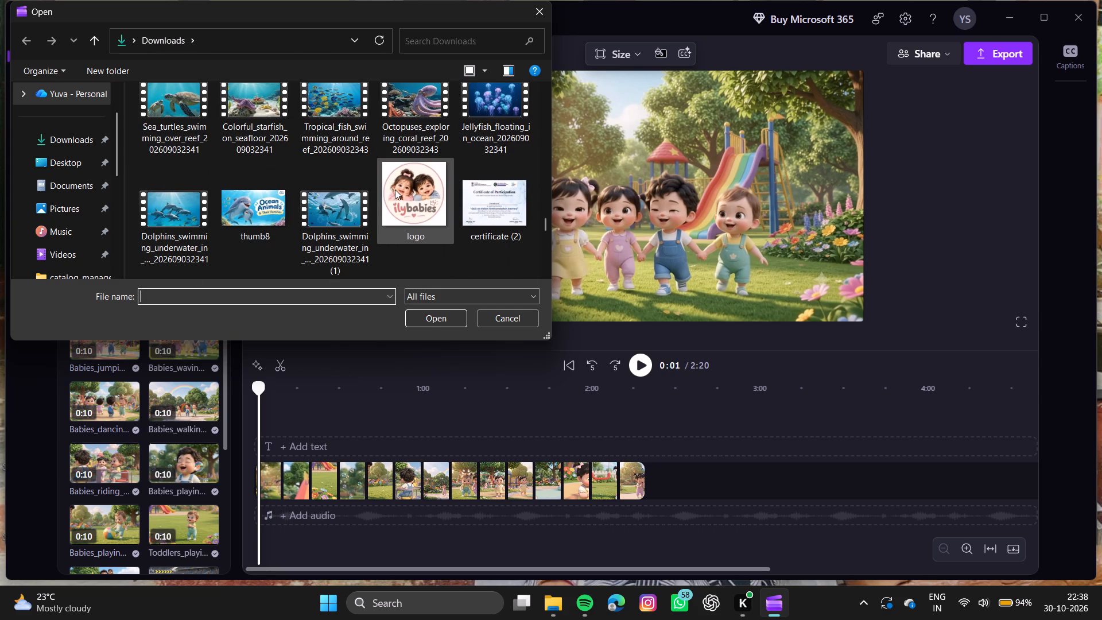
{"action": "double_click", "coordinate": [395, 189]}
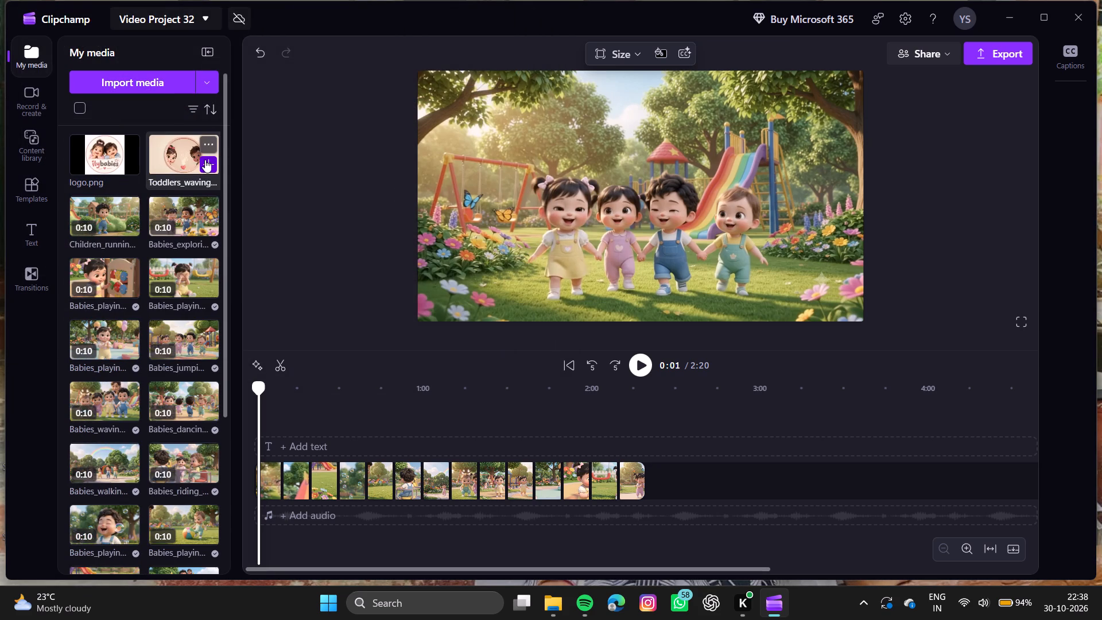
Insert the Toddlers_waving_in_logo_intro clip at the very start of the main video track, ahead of the entering playground clip.
{"action": "left_click", "coordinate": [205, 160]}
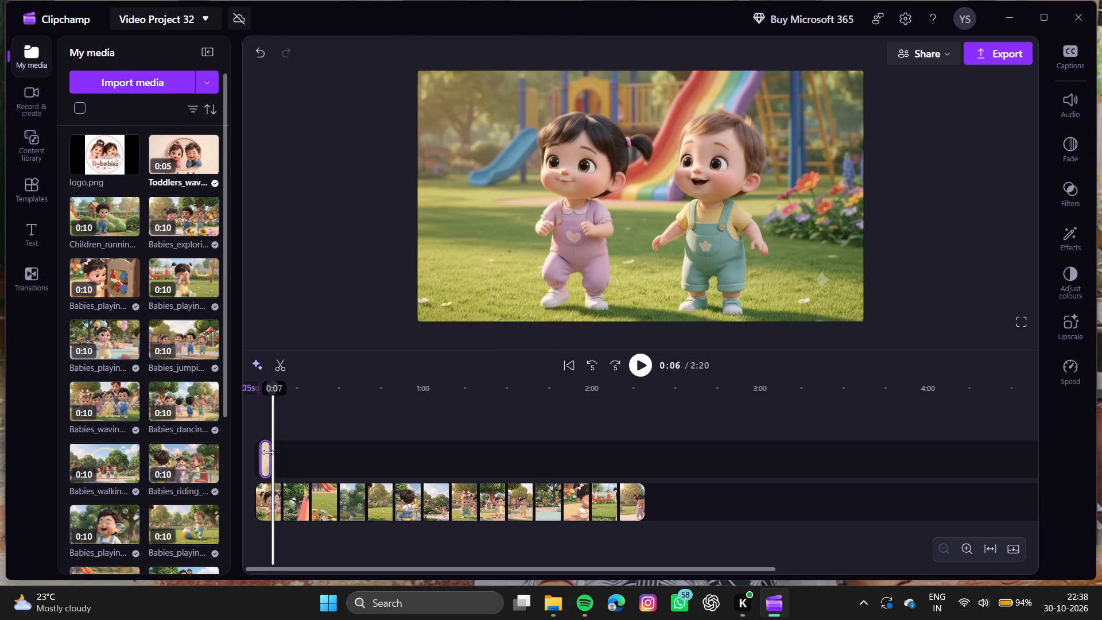
{"action": "left_click_drag", "start_coordinate": [264, 455], "coordinate": [257, 542]}
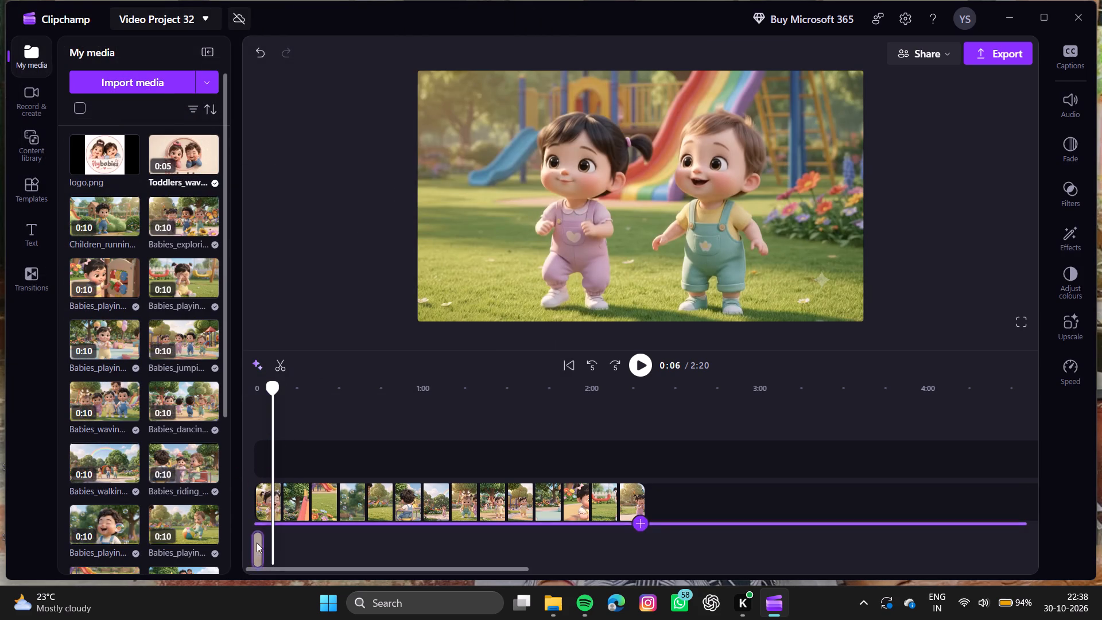
{"action": "left_click_drag", "start_coordinate": [257, 542], "coordinate": [258, 500]}
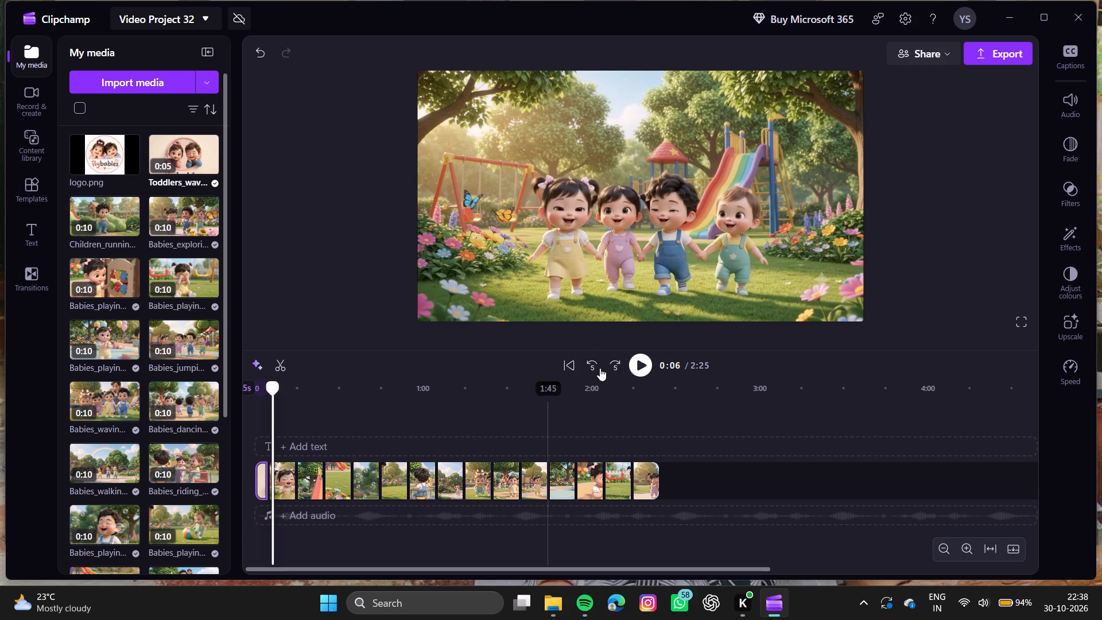
Play through the clips, move the waving goodbye clip to the end, and put the exploring playground garden clip in its former place.
{"action": "left_click", "coordinate": [636, 356]}
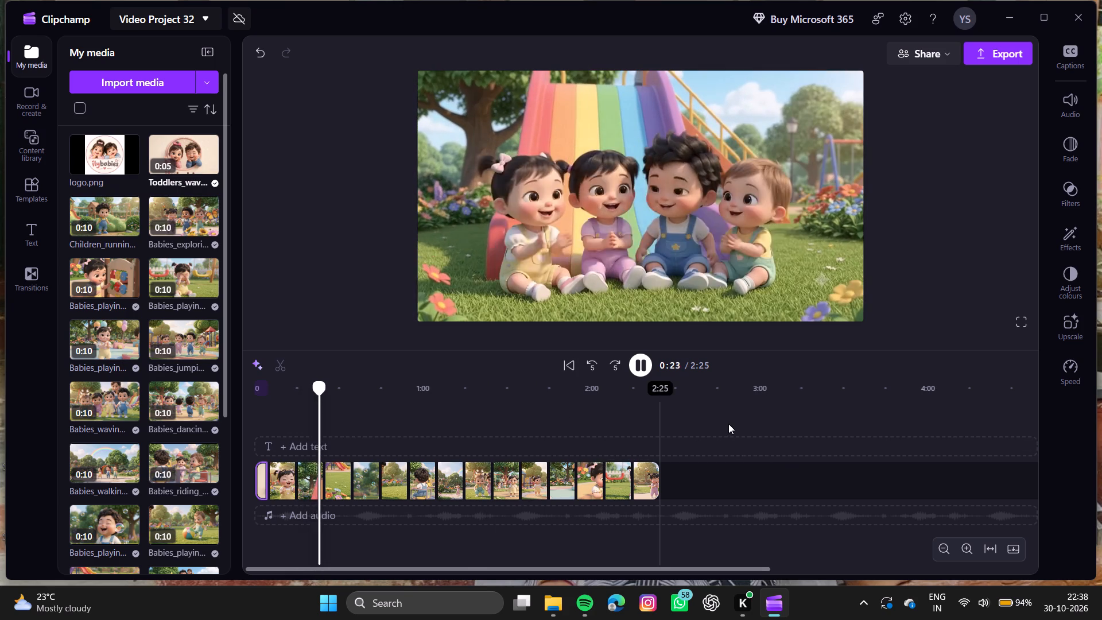
{"action": "left_click", "coordinate": [836, 199]}
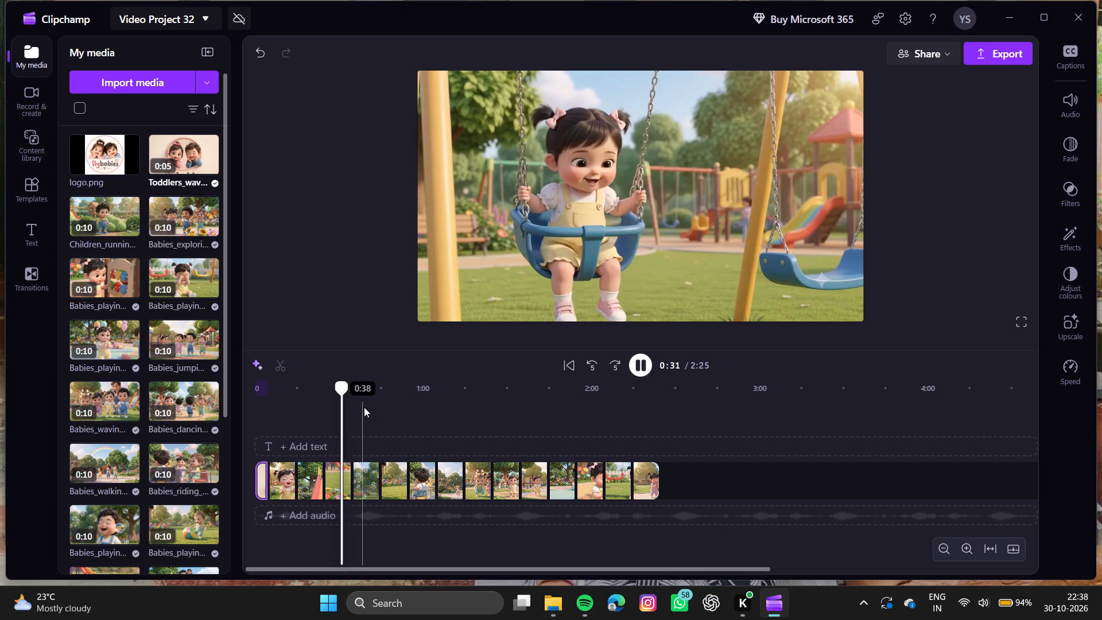
{"action": "left_click", "coordinate": [364, 406]}
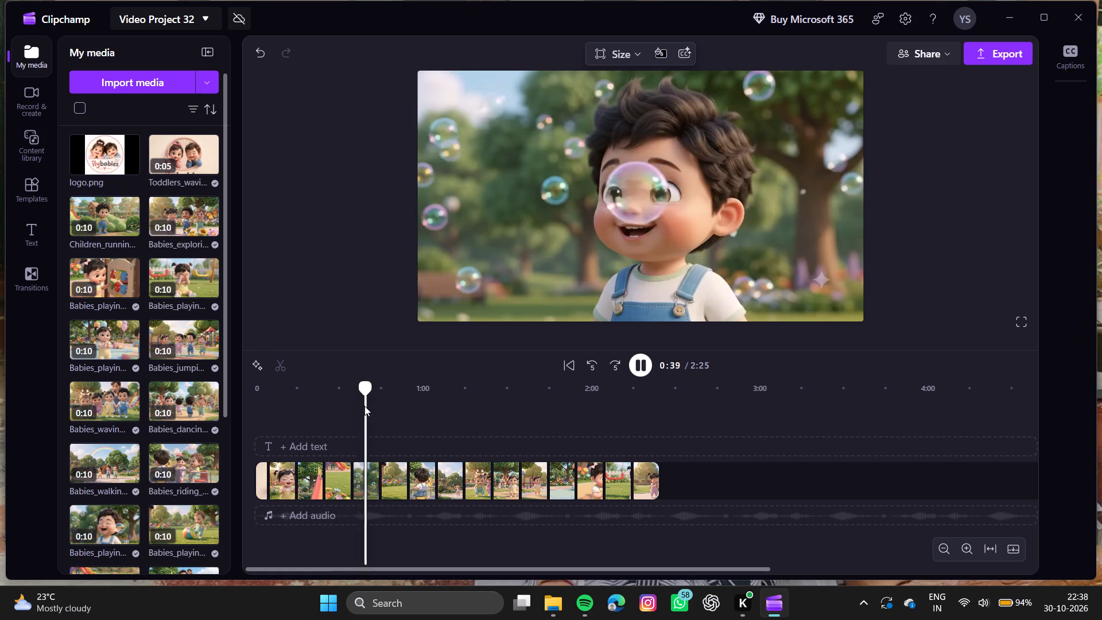
{"action": "left_click", "coordinate": [401, 393]}
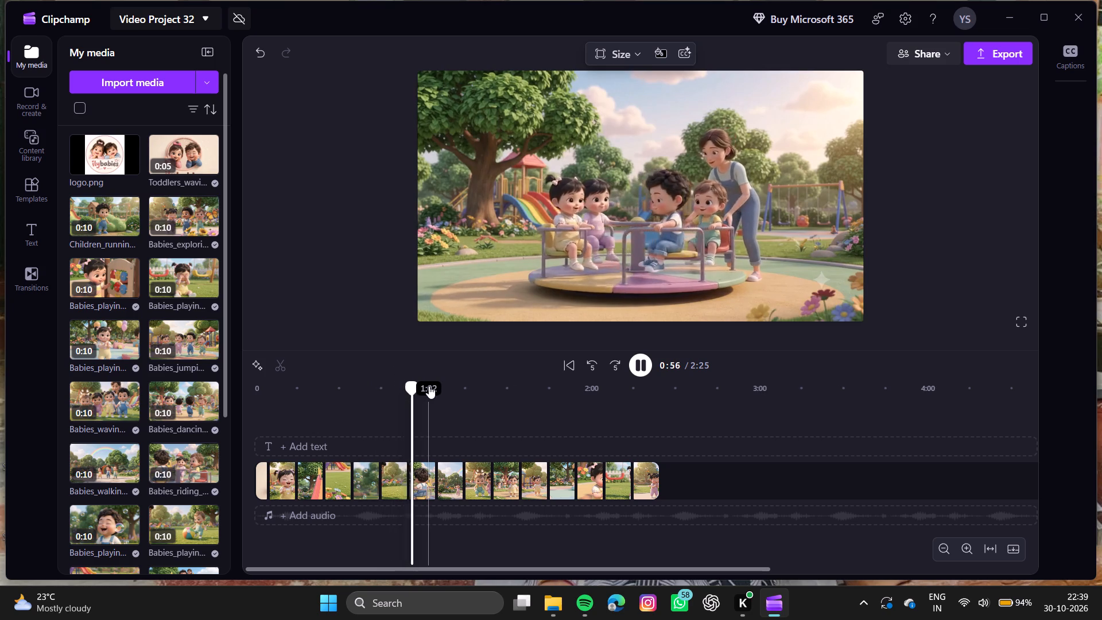
{"action": "left_click", "coordinate": [445, 382]}
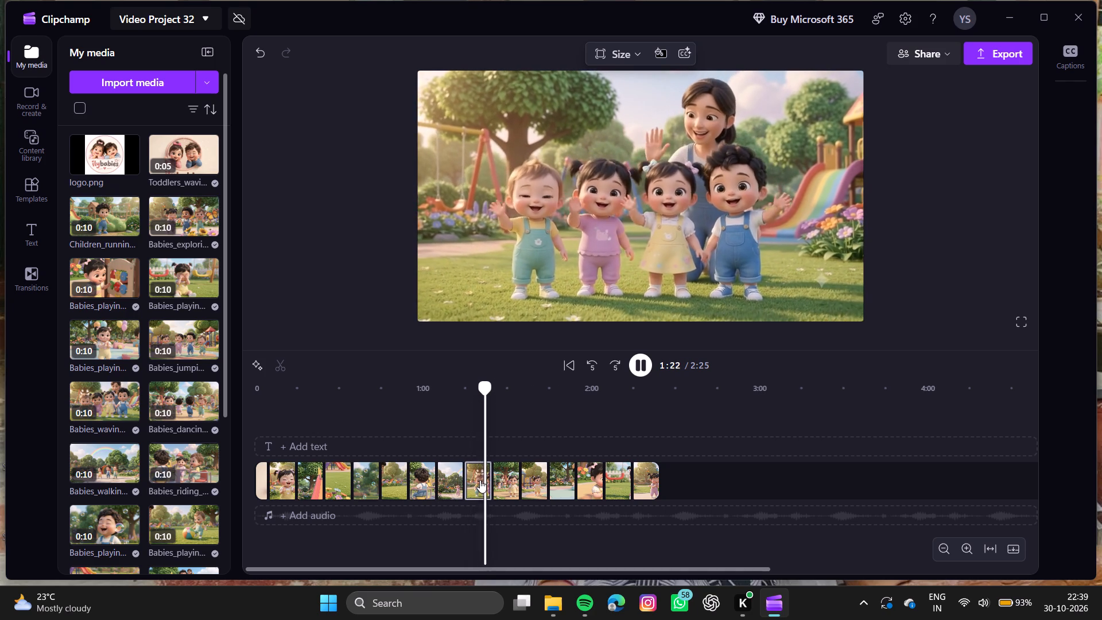
{"action": "left_click_drag", "start_coordinate": [480, 480], "coordinate": [616, 471]}
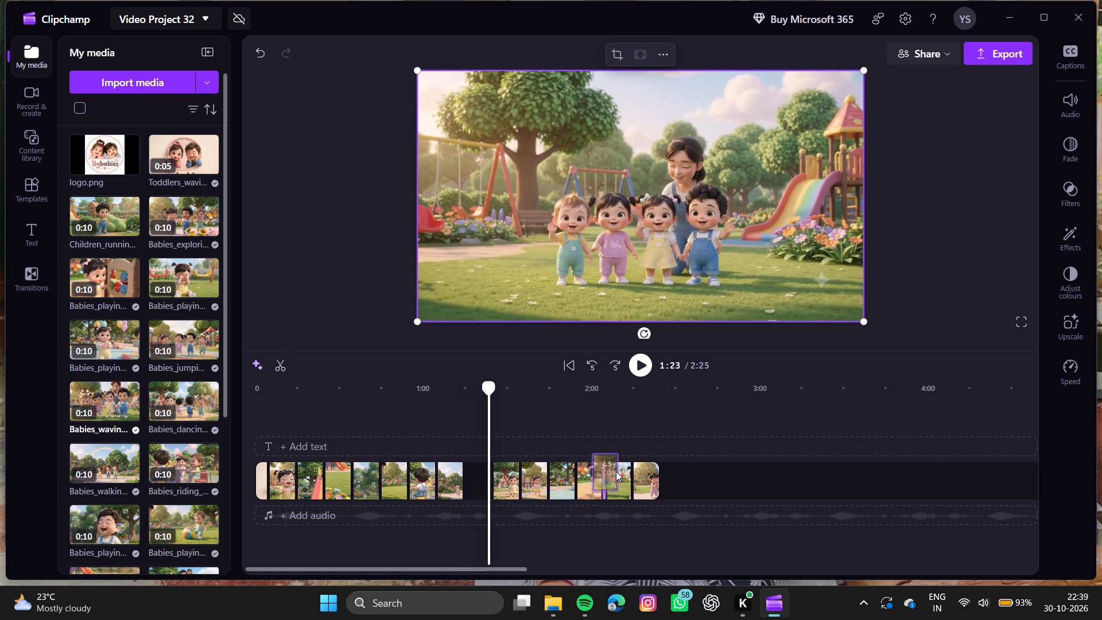
{"action": "left_click_drag", "start_coordinate": [616, 471], "coordinate": [642, 479]}
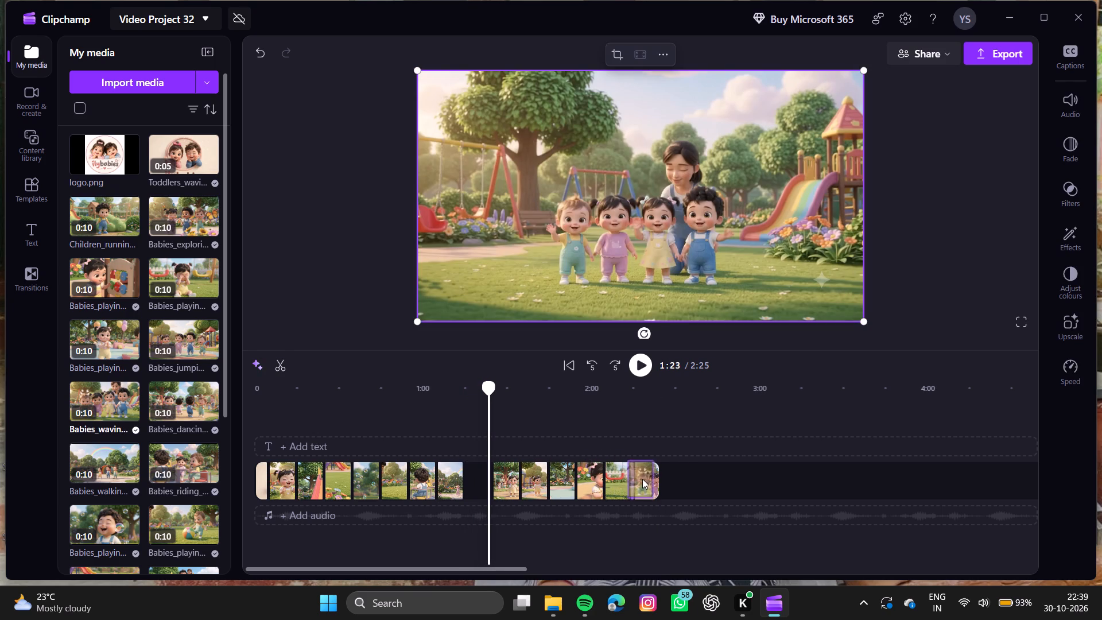
{"action": "left_click_drag", "start_coordinate": [642, 479], "coordinate": [643, 478]}
{"action": "left_click_drag", "start_coordinate": [676, 483], "coordinate": [479, 482]}
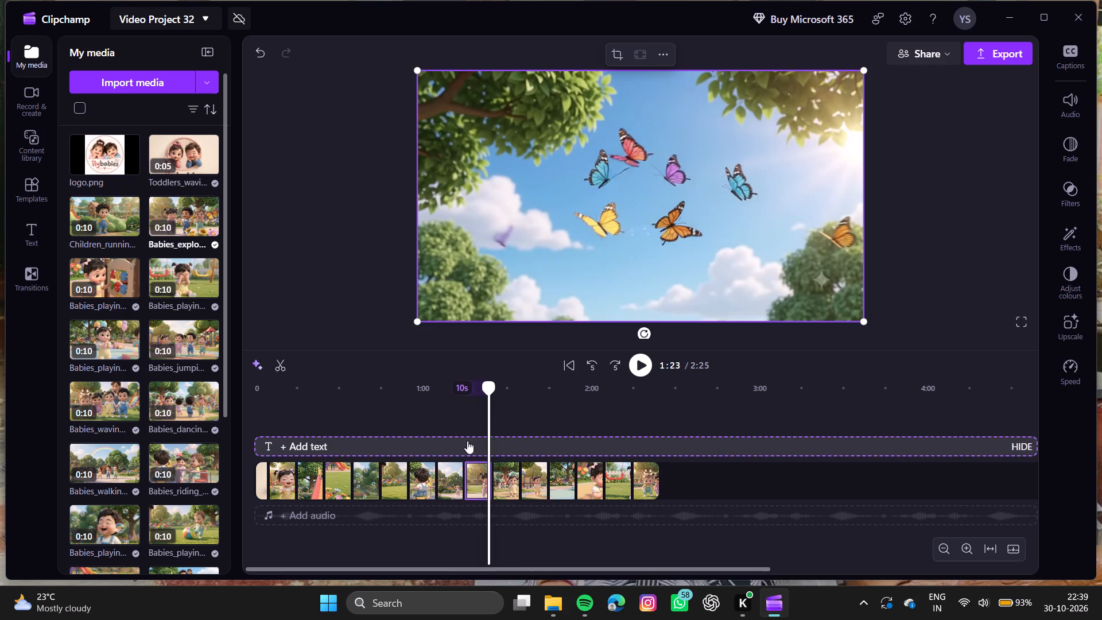
Play through the clips from about 1:15 and move the balloon play clip to directly after the entering playground clip.
{"action": "left_click", "coordinate": [464, 433]}
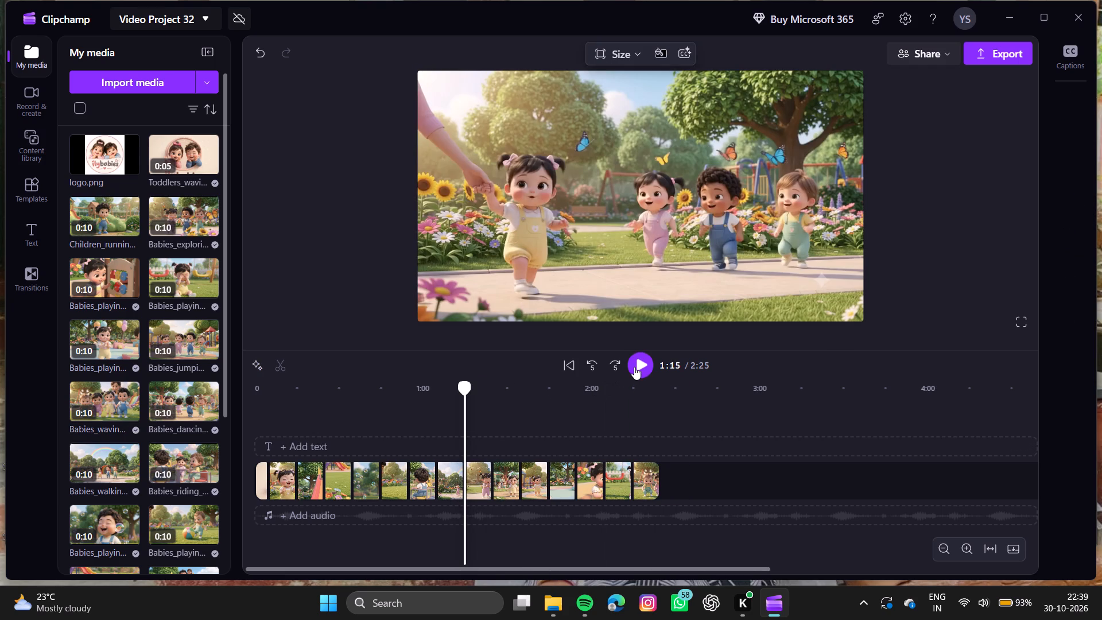
{"action": "left_click", "coordinate": [634, 367]}
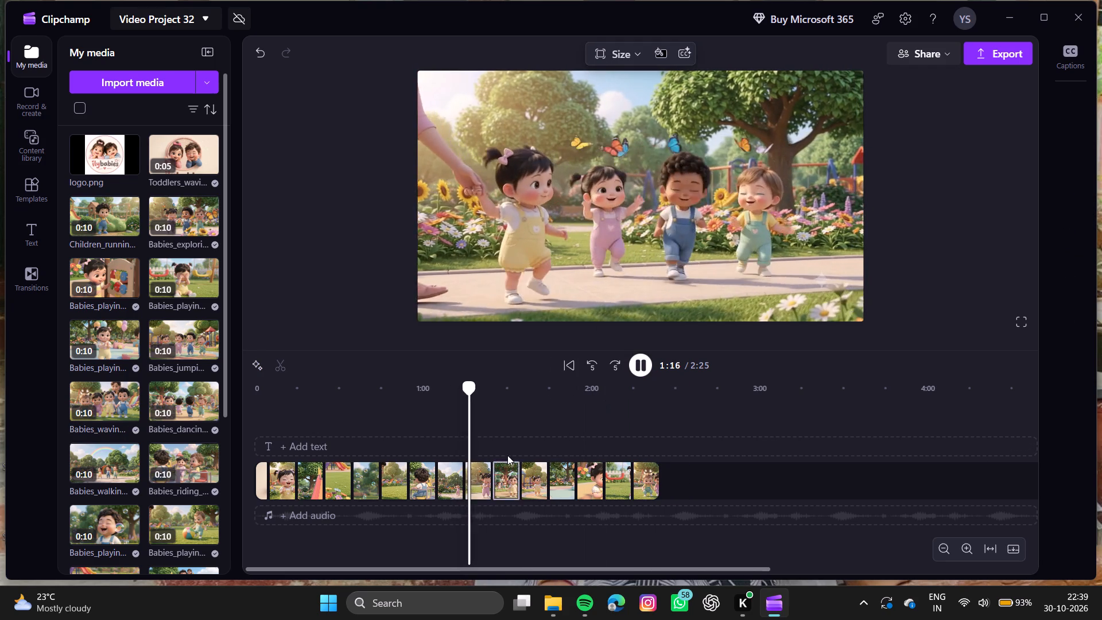
{"action": "left_click", "coordinate": [495, 417]}
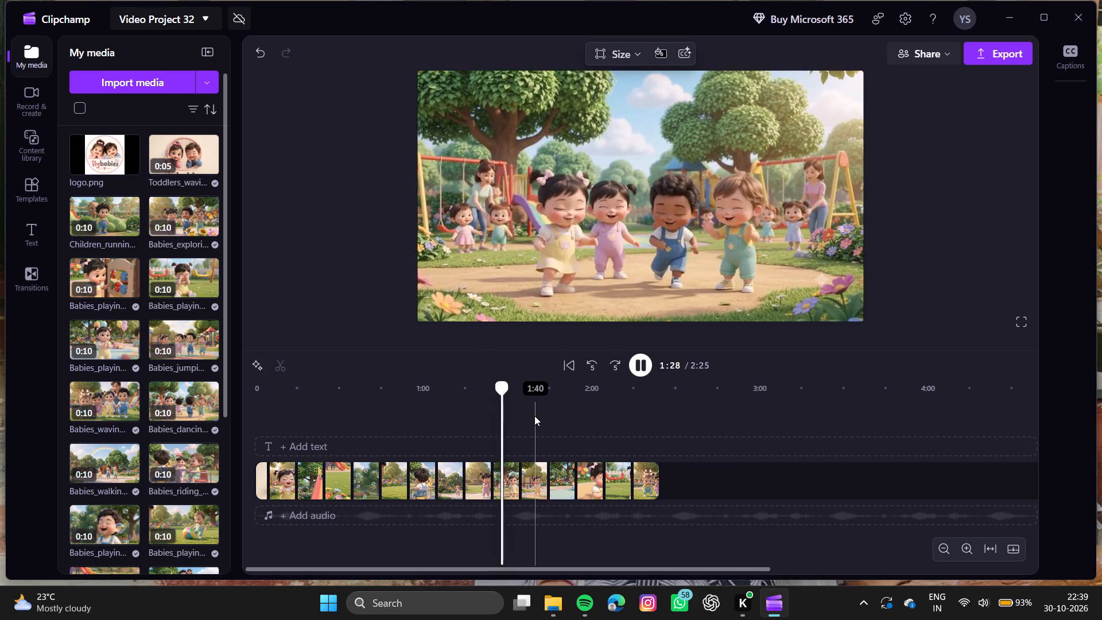
{"action": "left_click", "coordinate": [529, 415]}
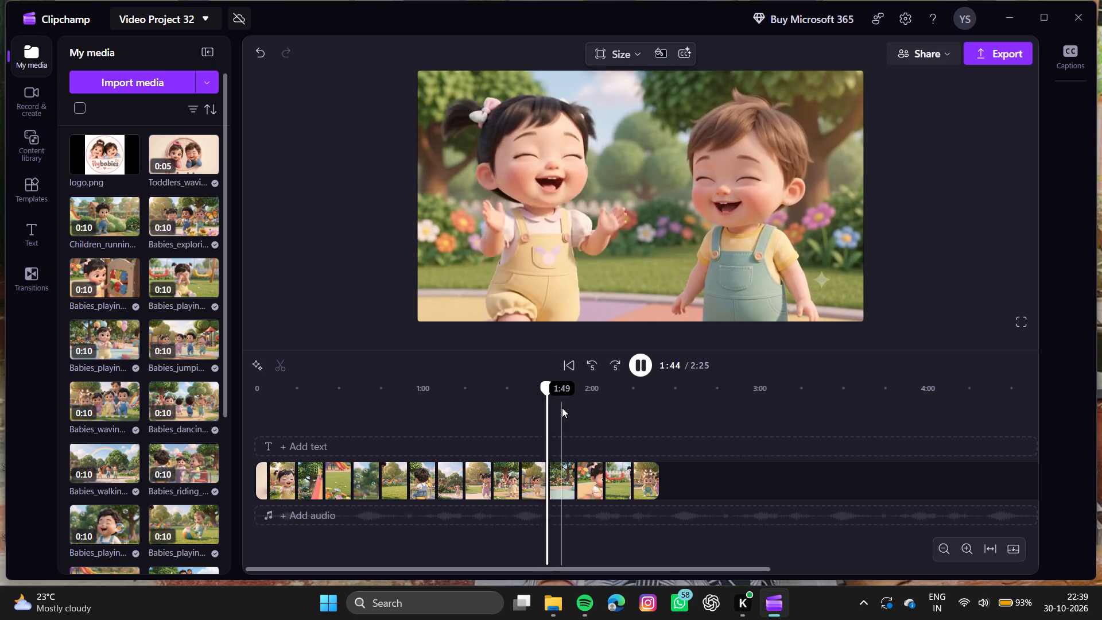
{"action": "left_click", "coordinate": [562, 408]}
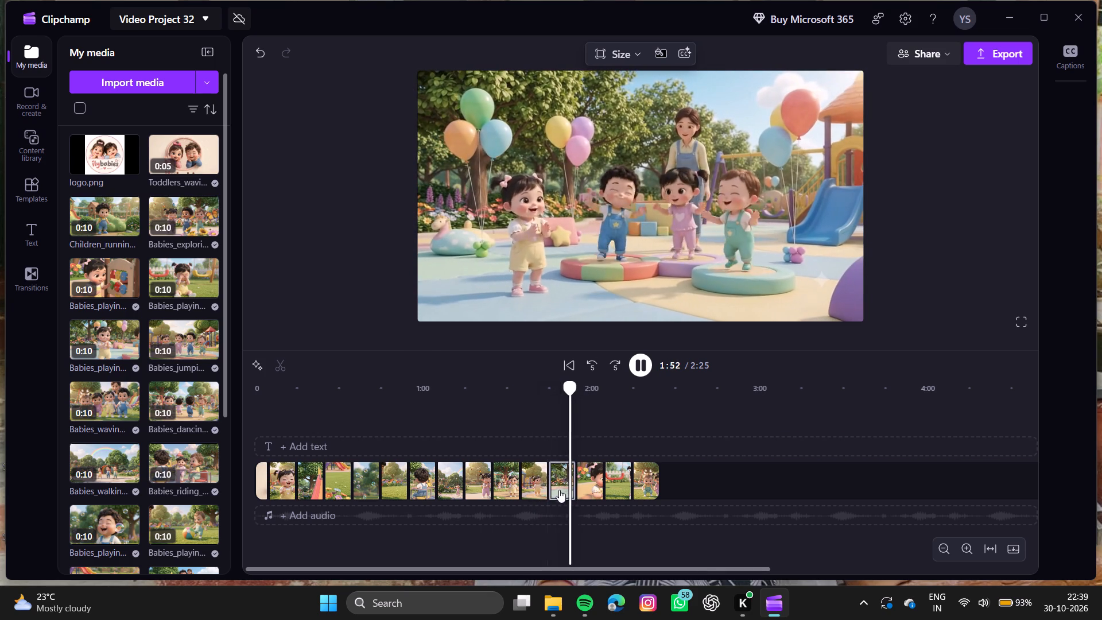
{"action": "left_click_drag", "start_coordinate": [558, 487], "coordinate": [291, 493]}
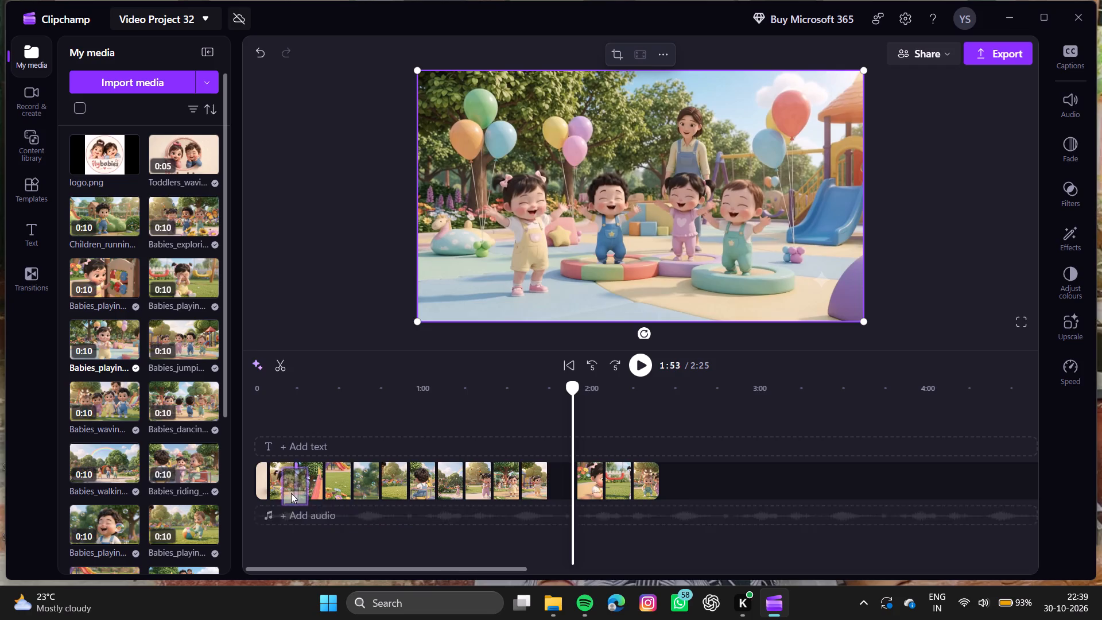
{"action": "left_click_drag", "start_coordinate": [291, 493], "coordinate": [291, 492]}
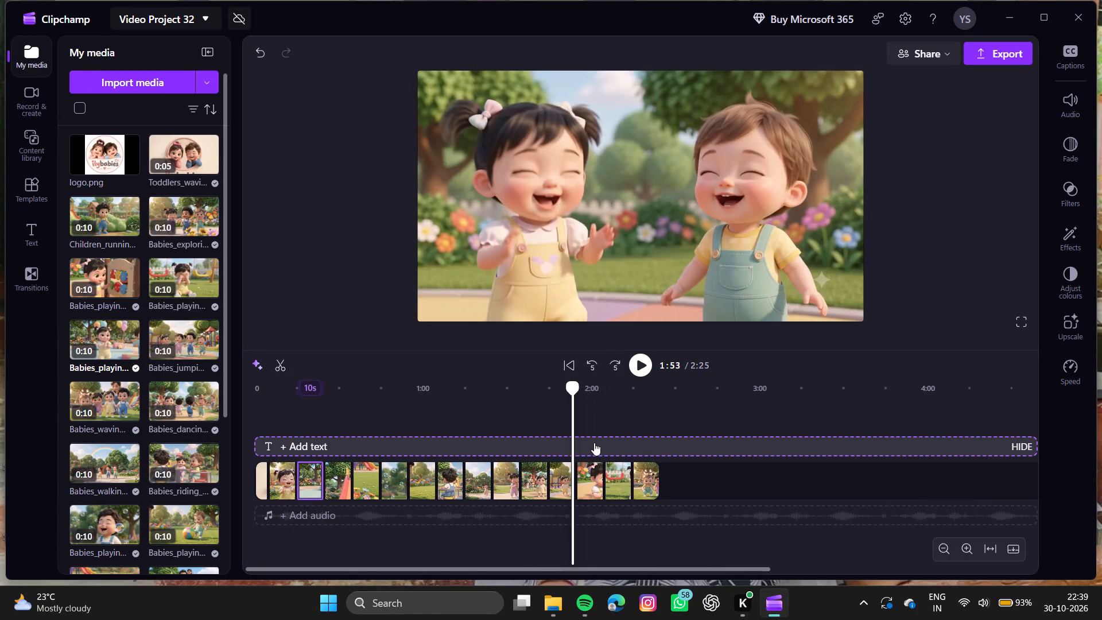
Preview the clip near 2:00 with the play panel and climbing steps, and move it to directly after the balloon play clip.
{"action": "left_click", "coordinate": [588, 424]}
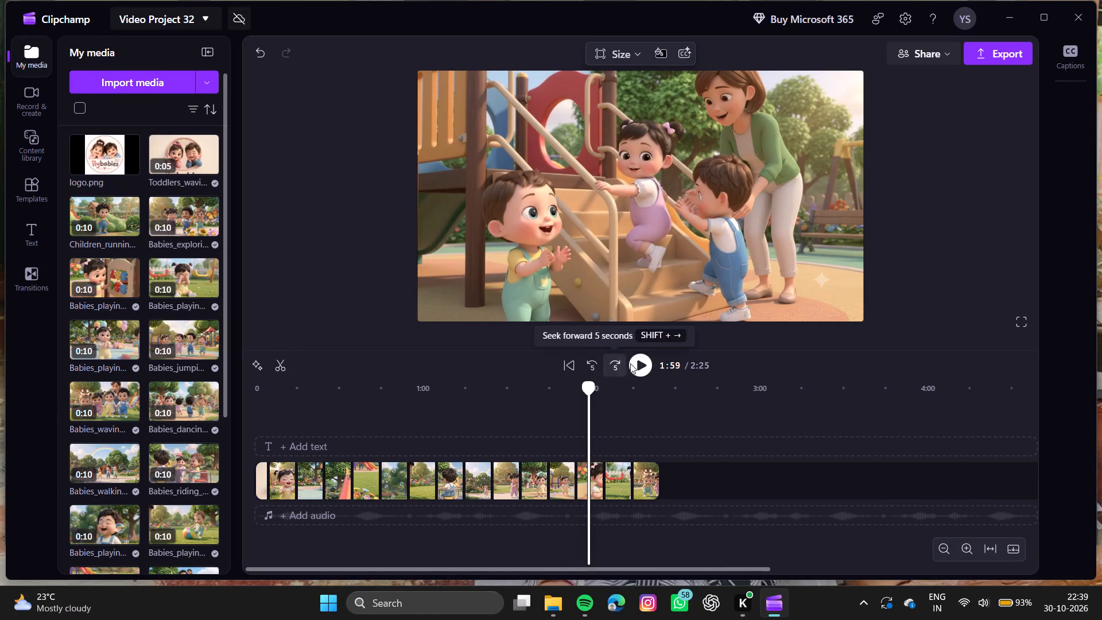
{"action": "left_click", "coordinate": [635, 362]}
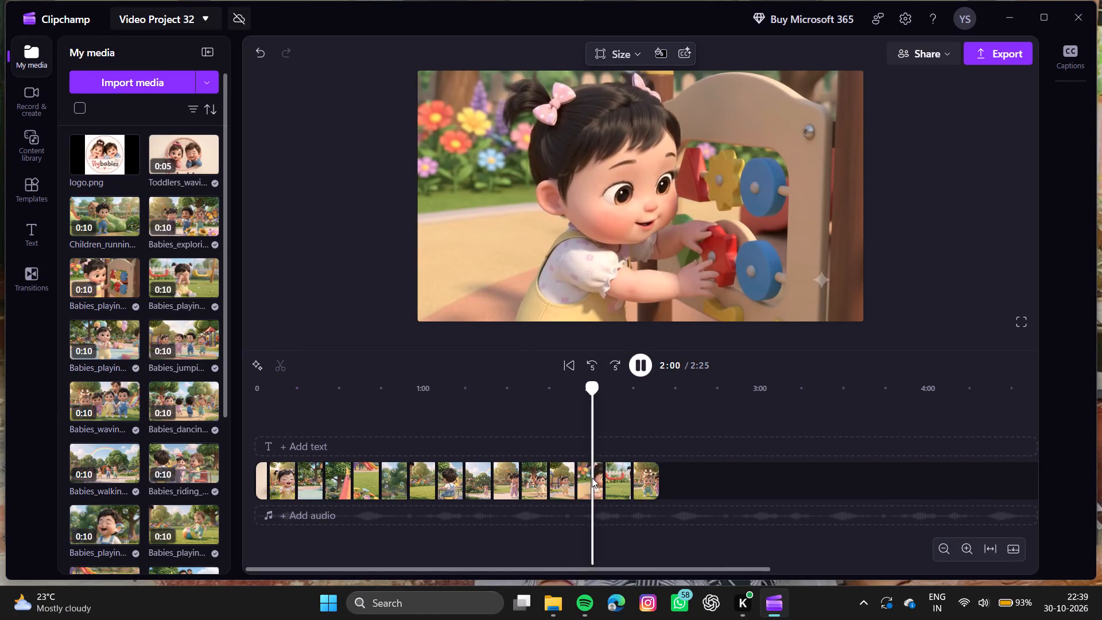
{"action": "left_click_drag", "start_coordinate": [583, 483], "coordinate": [313, 492]}
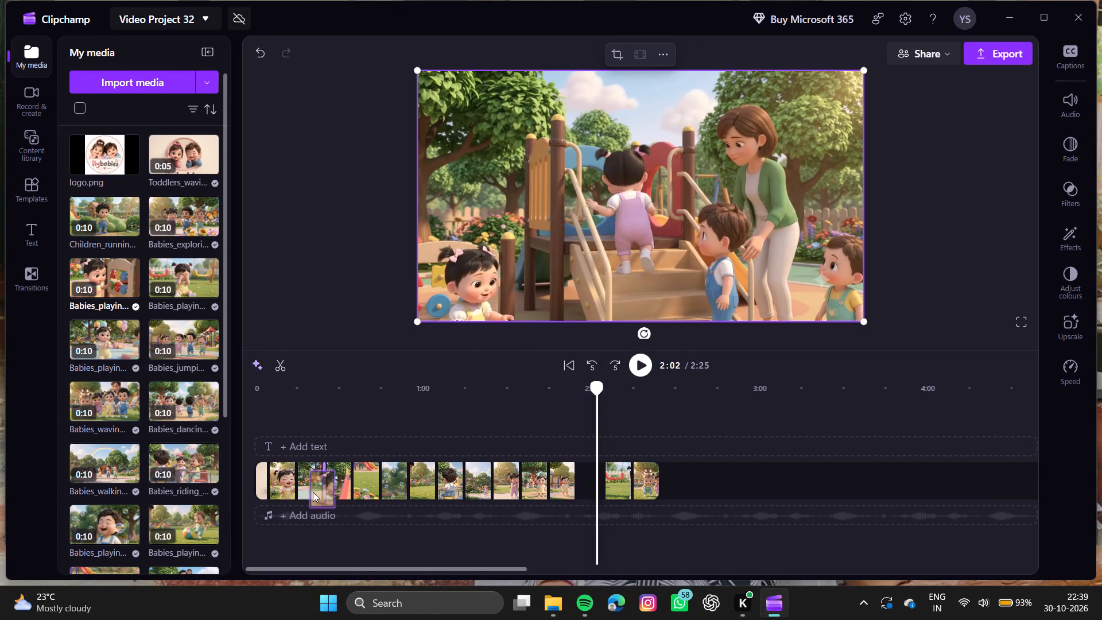
{"action": "left_click_drag", "start_coordinate": [313, 492], "coordinate": [318, 488]}
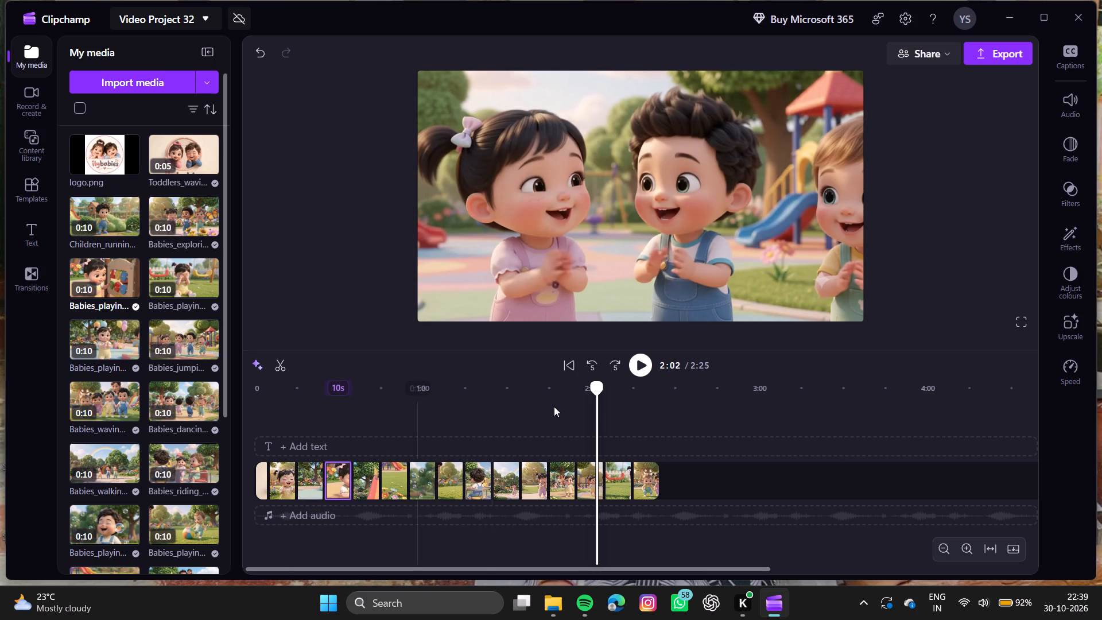
Preview the following clip and move the one with the pigtailed girl's close-up near 2:10 to directly after the swings clip.
{"action": "left_click", "coordinate": [638, 365]}
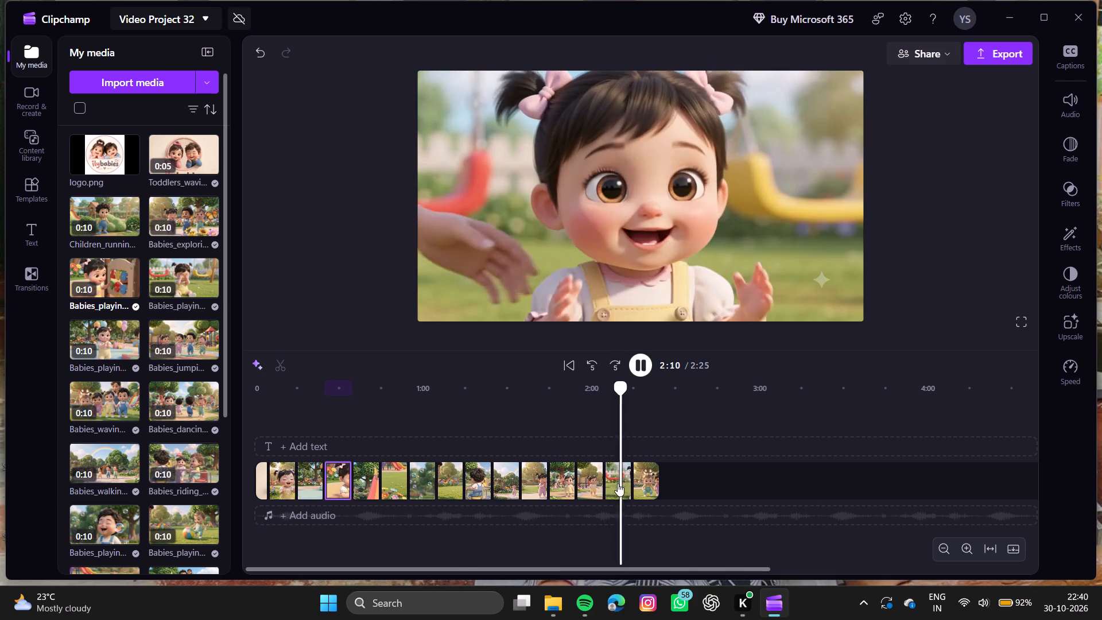
{"action": "left_click_drag", "start_coordinate": [615, 483], "coordinate": [351, 484]}
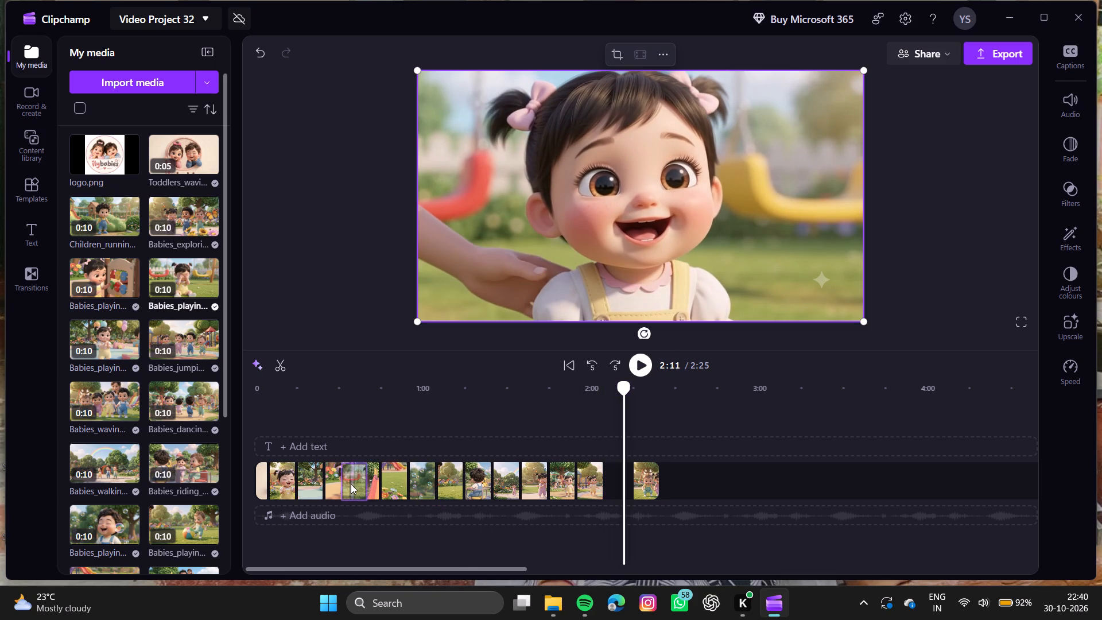
{"action": "left_click_drag", "start_coordinate": [351, 484], "coordinate": [410, 483]}
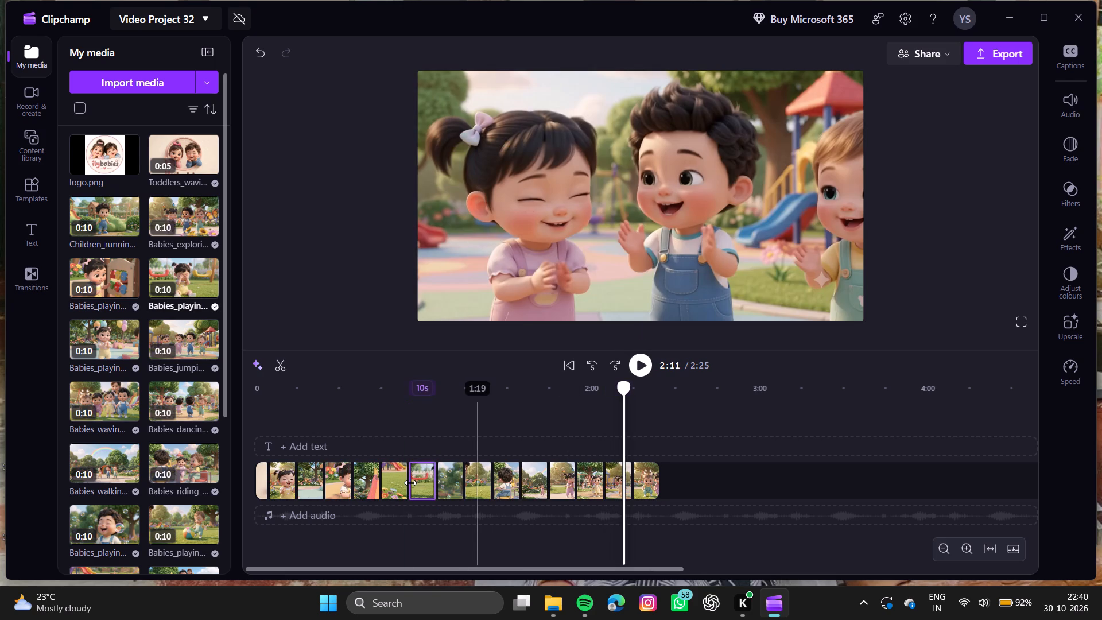
Import the music file Toys Are Us - Blue Deer Studio.mp3 from Downloads into the project.
{"action": "left_click", "coordinate": [101, 84]}
{"action": "scroll", "coordinate": [386, 260], "scroll_direction": "down", "scroll_amount": 1}
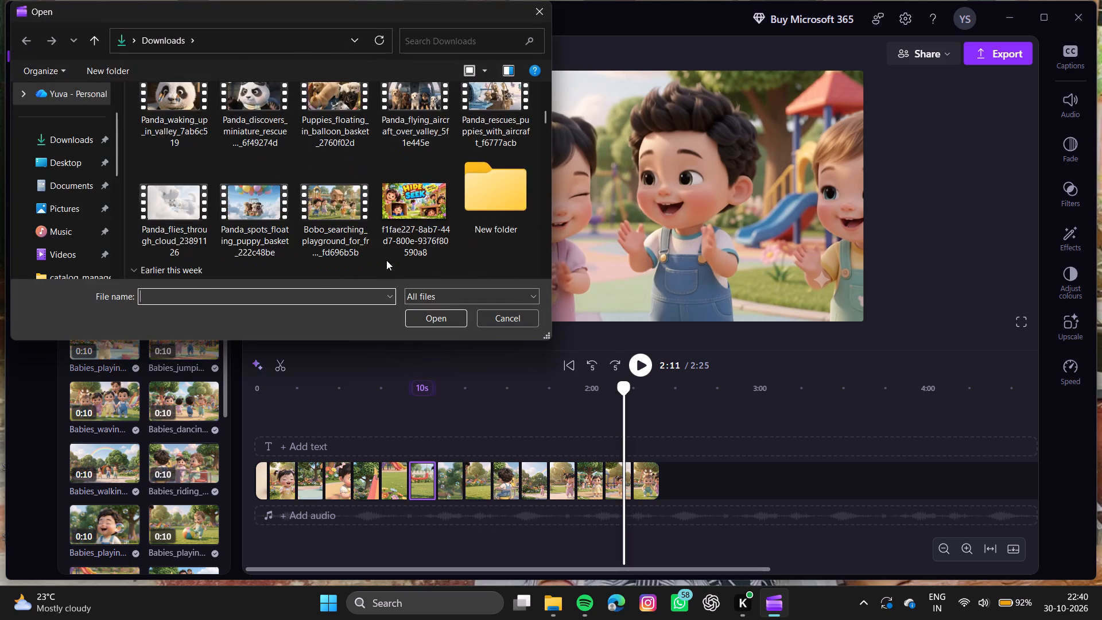
{"action": "scroll", "coordinate": [386, 260], "scroll_direction": "down", "scroll_amount": 1}
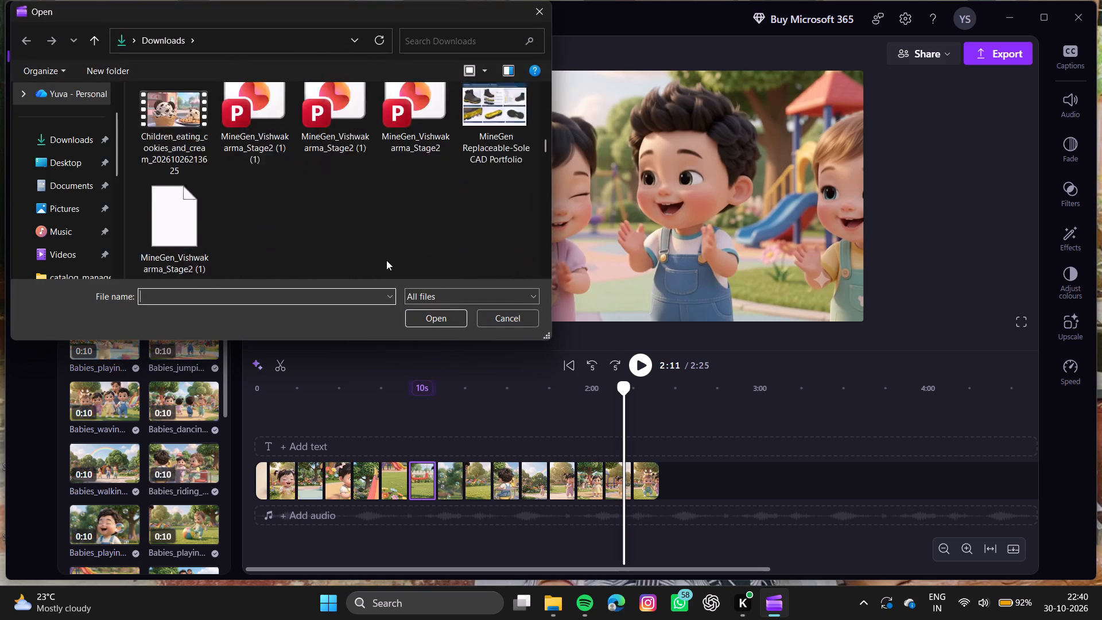
{"action": "scroll", "coordinate": [386, 260], "scroll_direction": "down", "scroll_amount": 1}
{"action": "scroll", "coordinate": [386, 260], "scroll_direction": "up", "scroll_amount": 1}
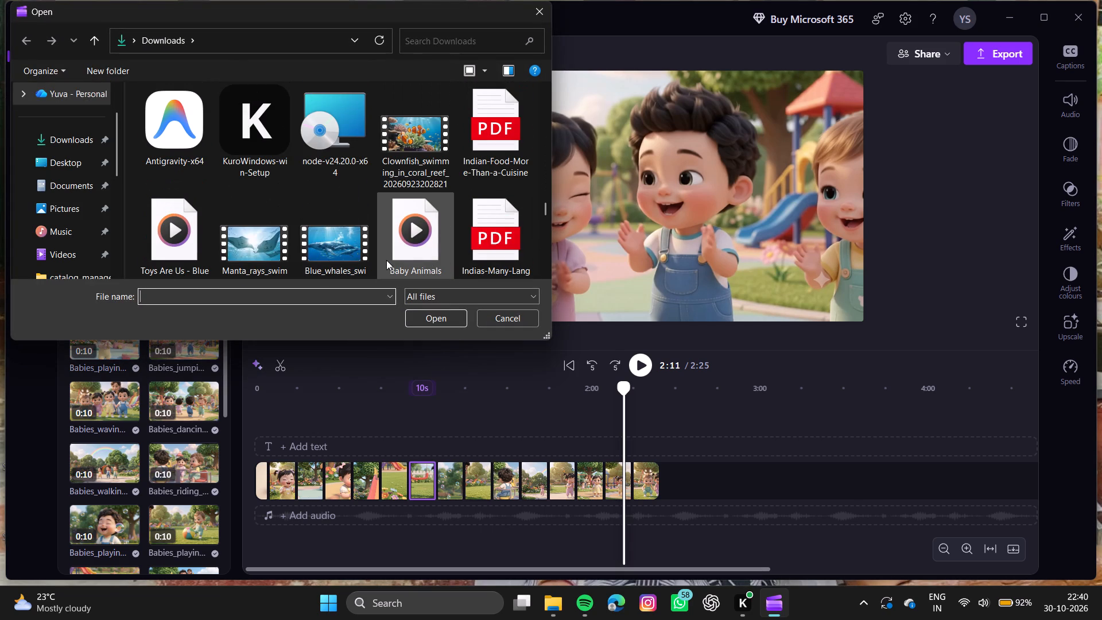
{"action": "scroll", "coordinate": [386, 260], "scroll_direction": "up", "scroll_amount": 1}
{"action": "double_click", "coordinate": [204, 241]}
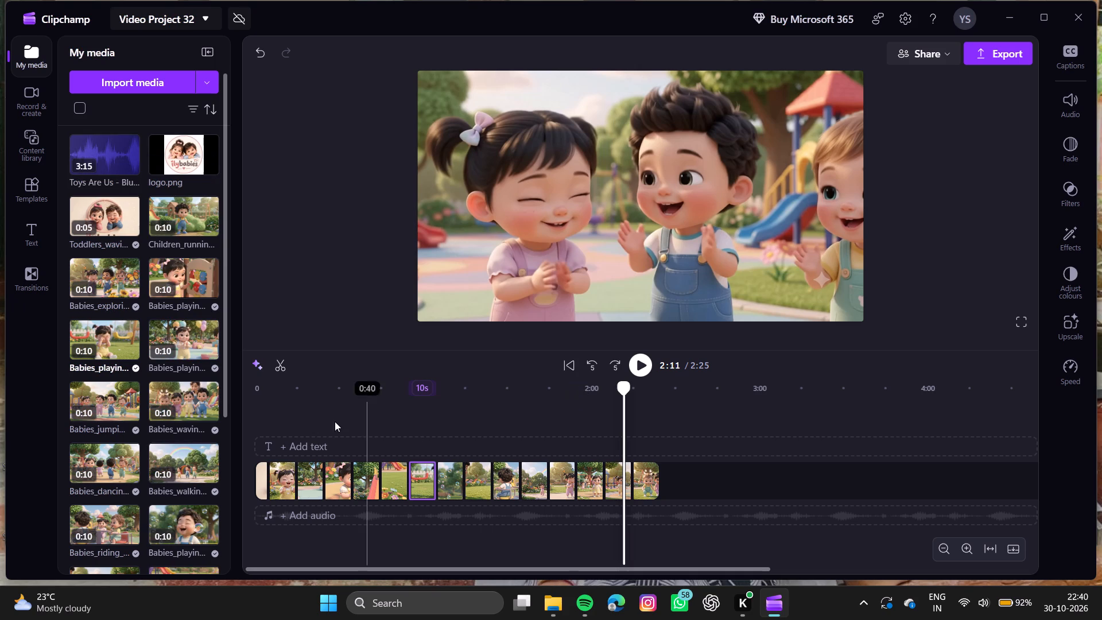
Add the Toys Are Us music to the audio track from the very start of the timeline.
{"action": "left_click", "coordinate": [246, 420]}
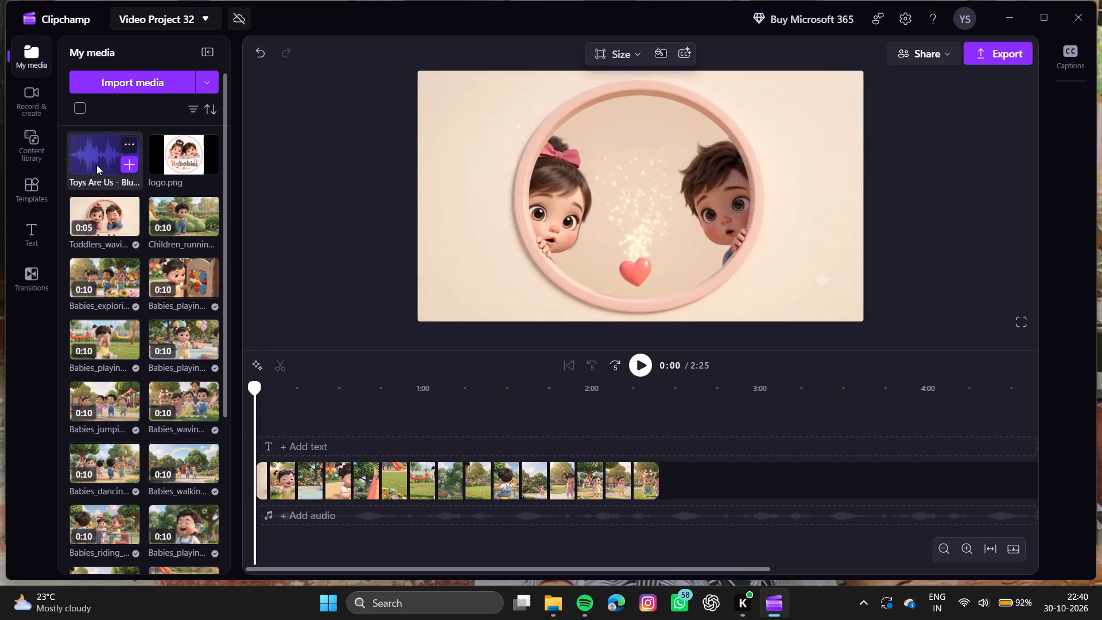
{"action": "left_click", "coordinate": [127, 160]}
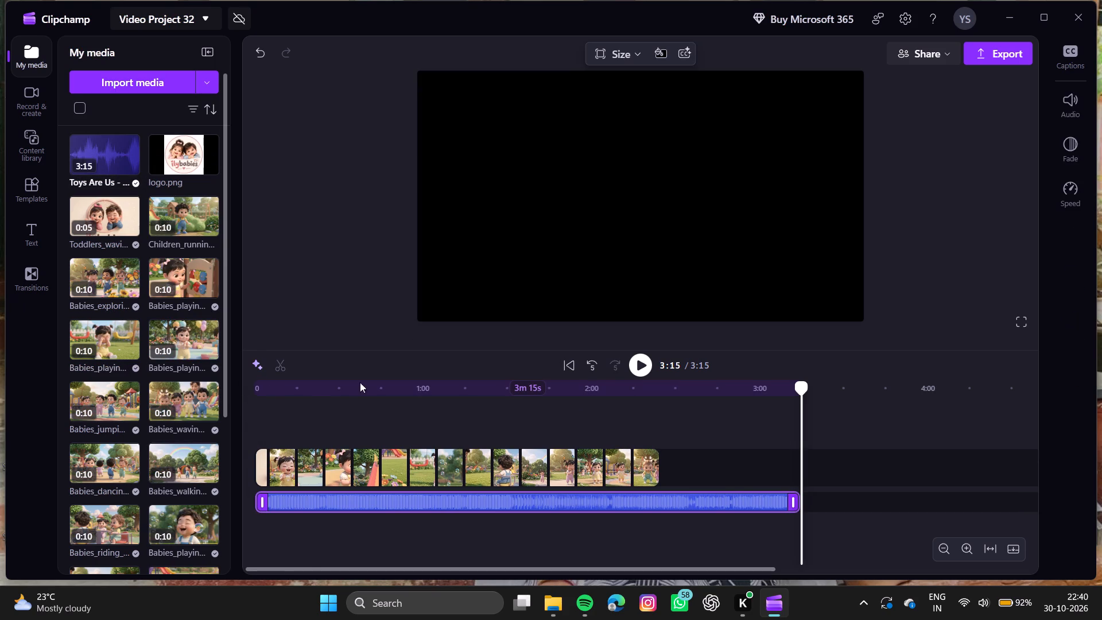
Play the video from the beginning and trim the start of the music, shortening it to about 3m 11s.
{"action": "left_click", "coordinate": [251, 409]}
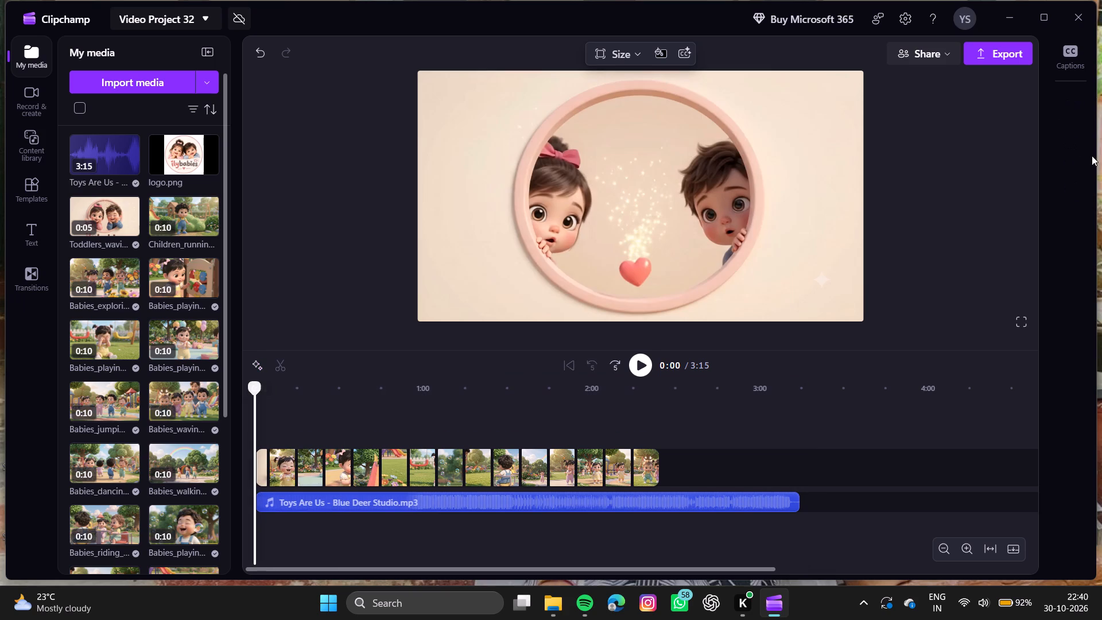
{"action": "left_click", "coordinate": [638, 359]}
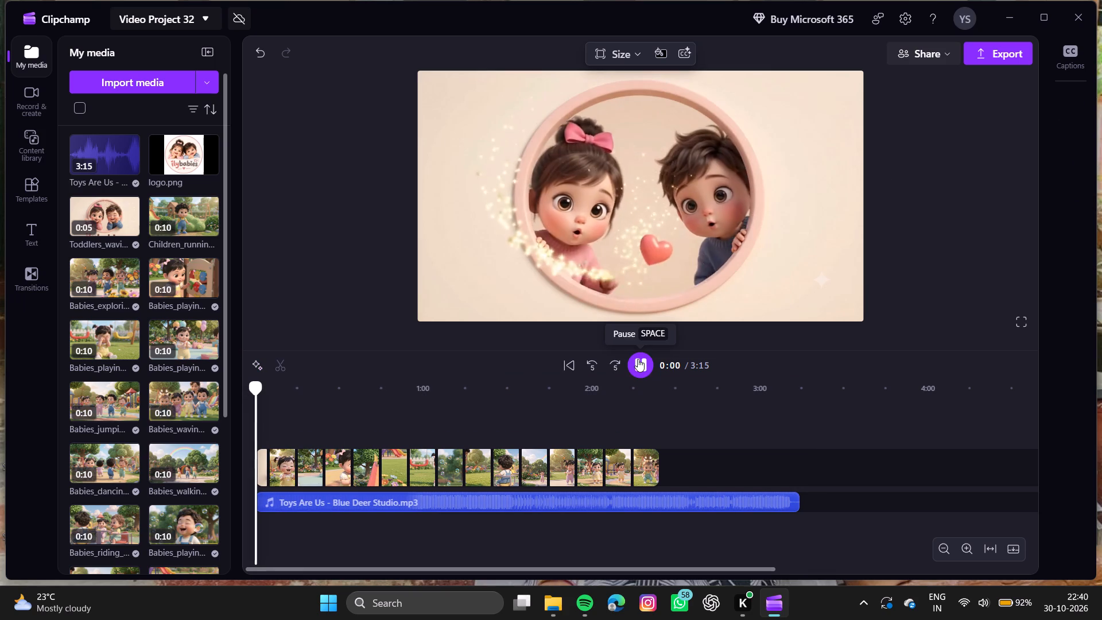
{"action": "left_click_drag", "start_coordinate": [264, 497], "coordinate": [274, 501]}
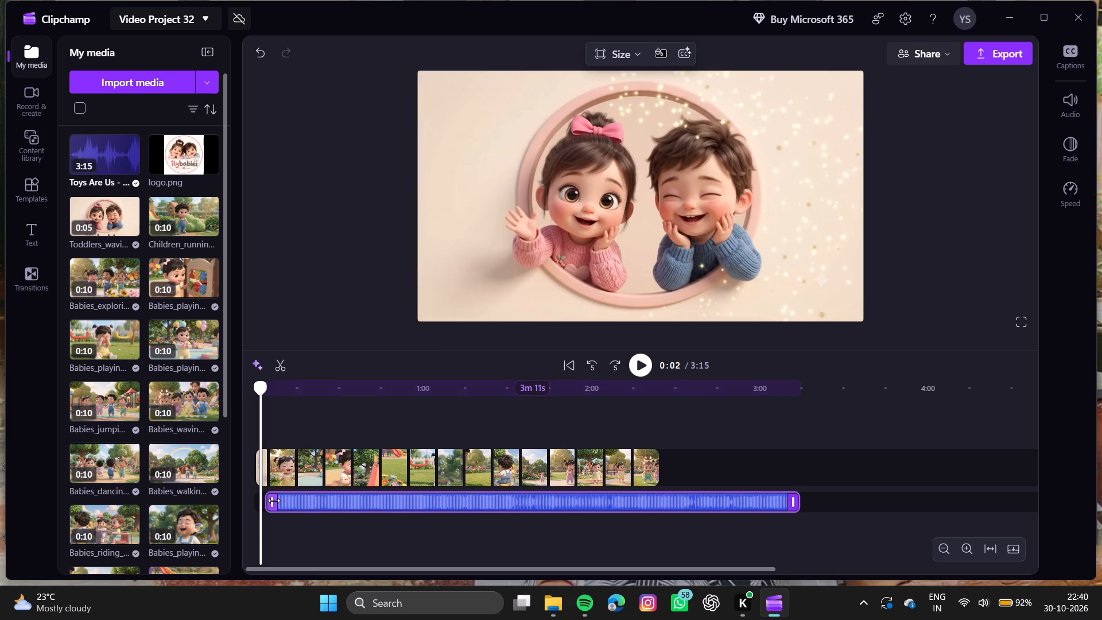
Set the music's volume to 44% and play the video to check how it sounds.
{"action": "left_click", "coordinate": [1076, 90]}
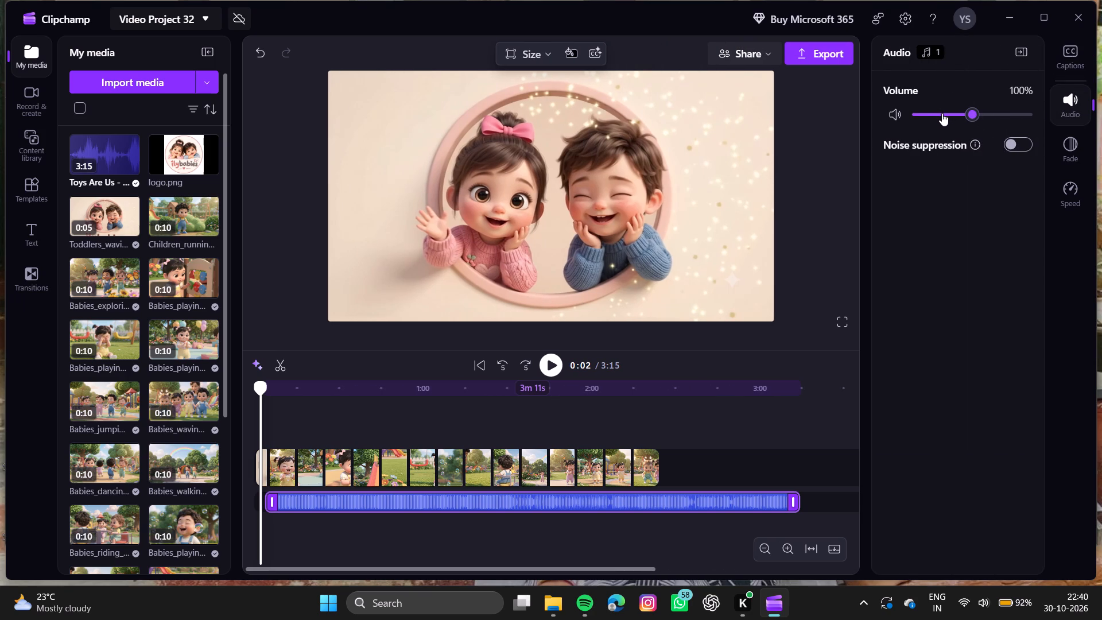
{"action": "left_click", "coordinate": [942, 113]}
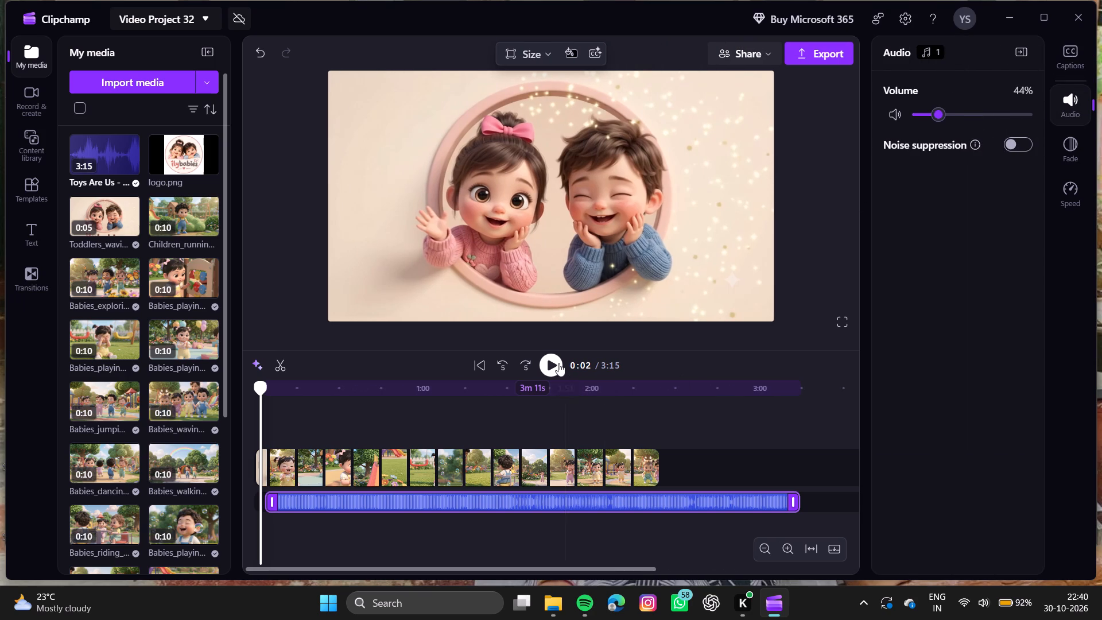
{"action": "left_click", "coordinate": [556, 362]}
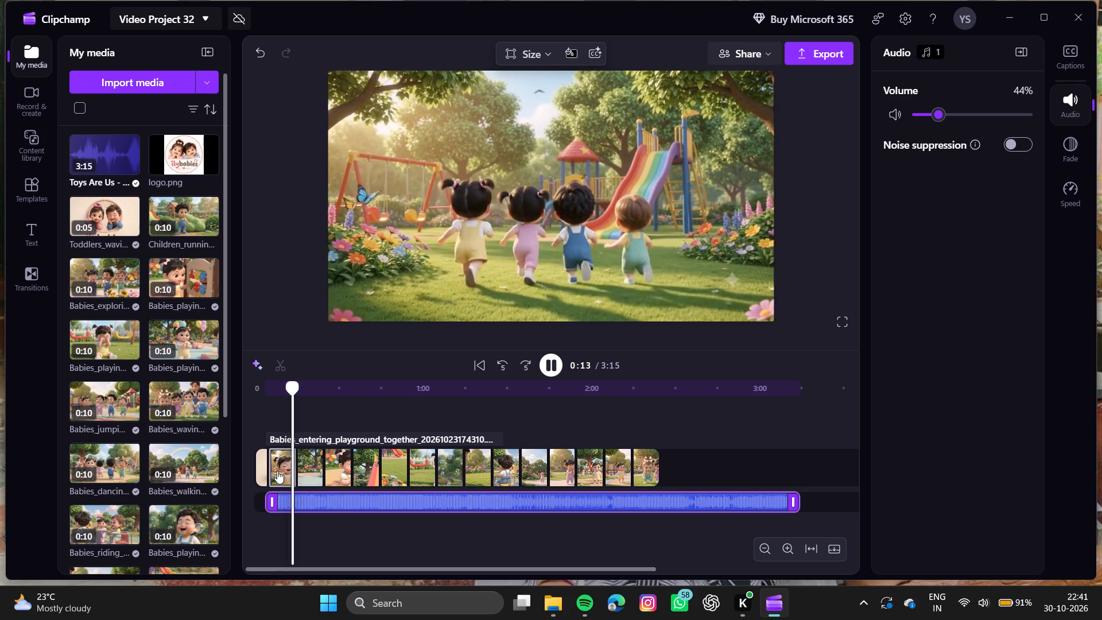
Detach the audio from the entering playground clip, delete the detached audio from the timeline, and dismiss the downloads popup.
{"action": "left_click", "coordinate": [277, 471]}
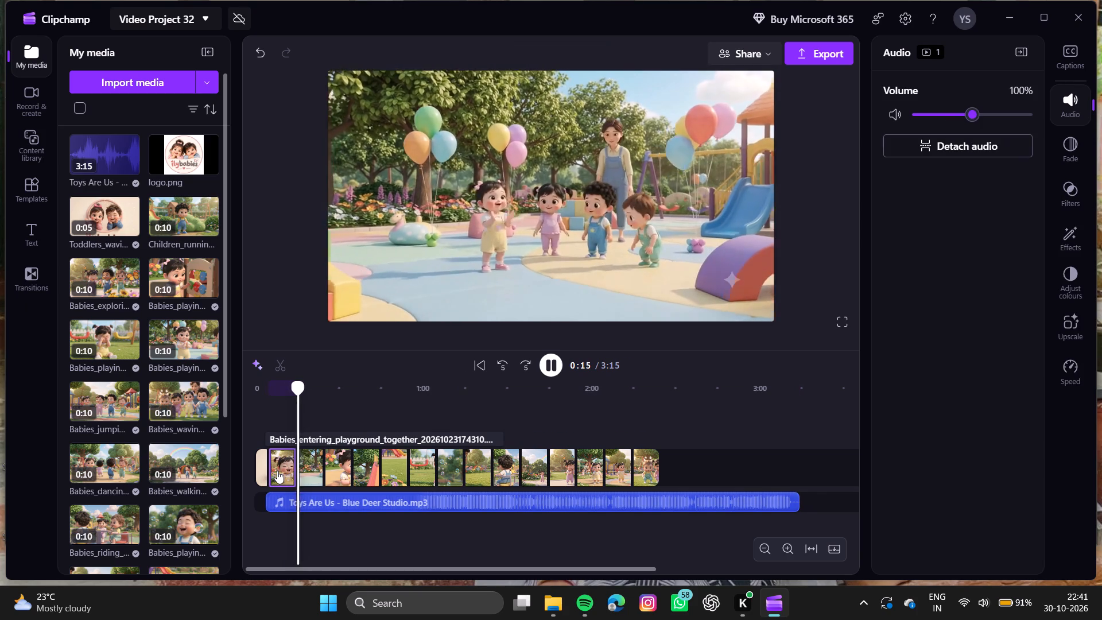
{"action": "left_click", "coordinate": [968, 141]}
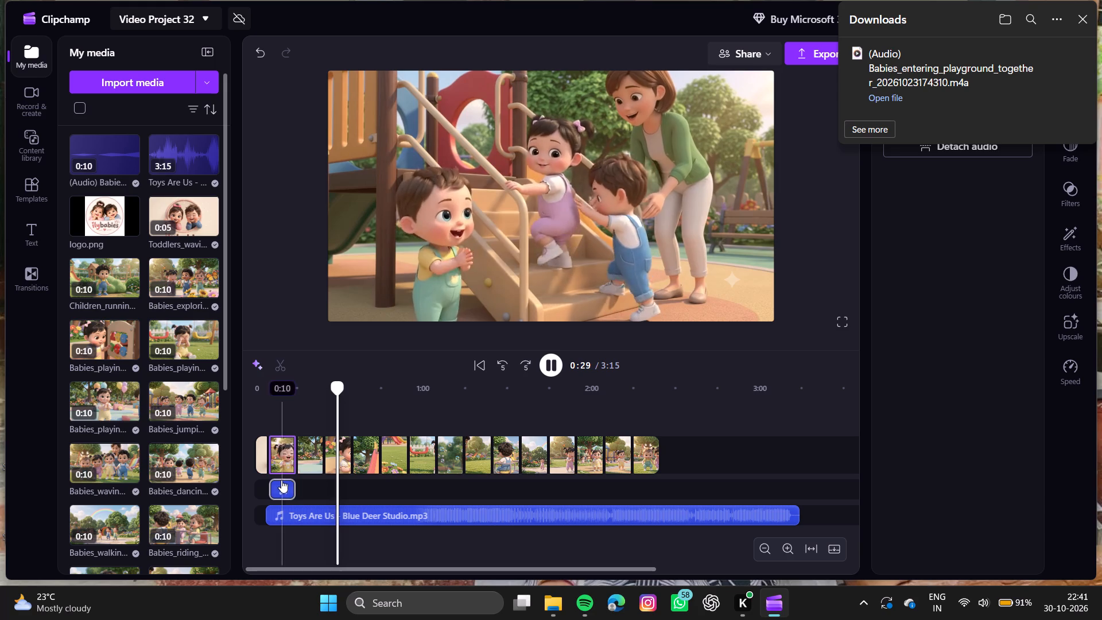
{"action": "left_click", "coordinate": [281, 480]}
{"action": "key", "text": "BackSpace"}
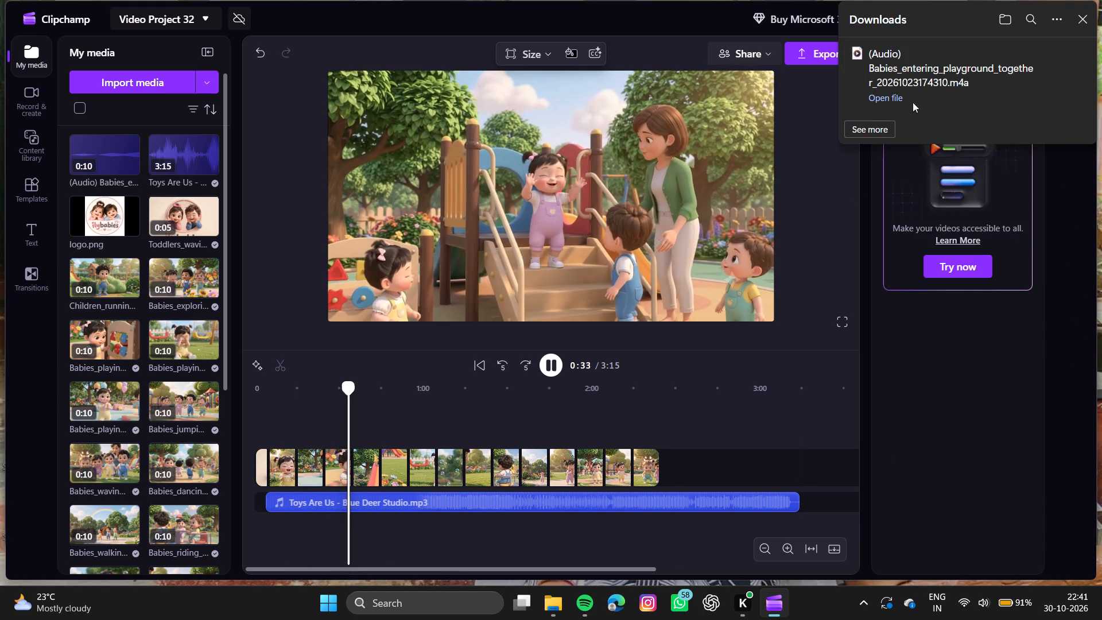
{"action": "left_click", "coordinate": [1072, 72]}
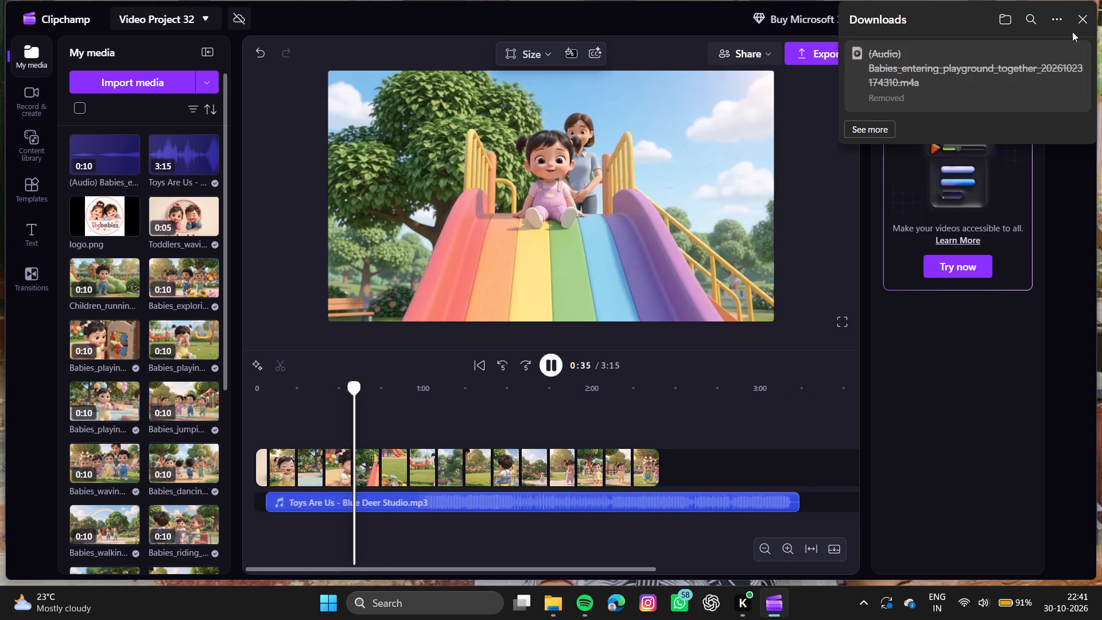
{"action": "left_click", "coordinate": [1085, 11]}
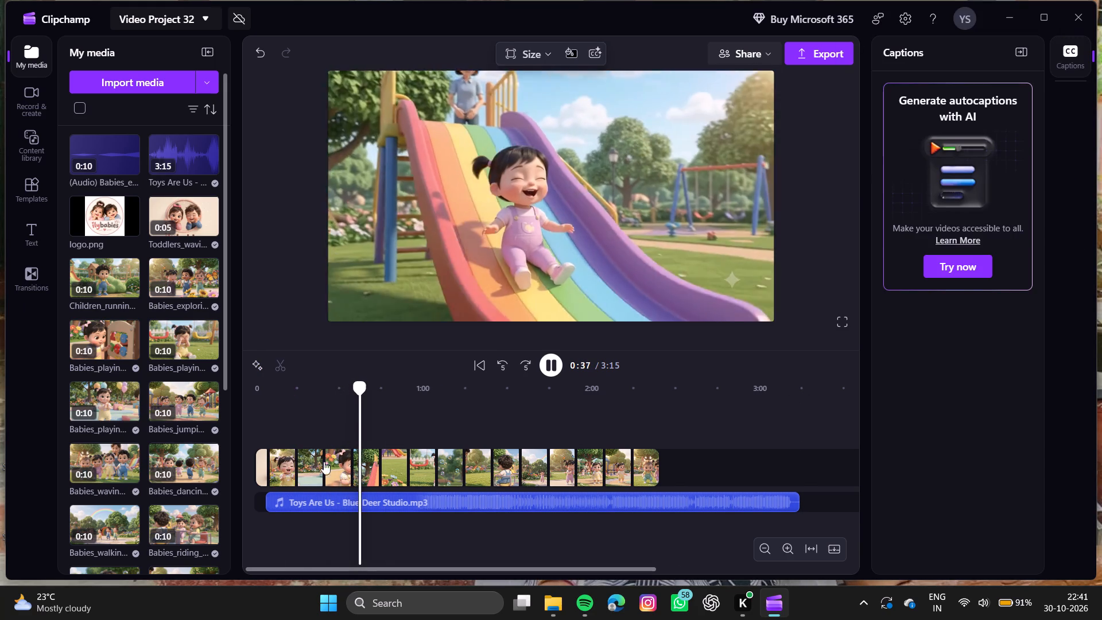
Set the Toys Are Us music track's volume to 18%.
{"action": "left_click", "coordinate": [280, 468]}
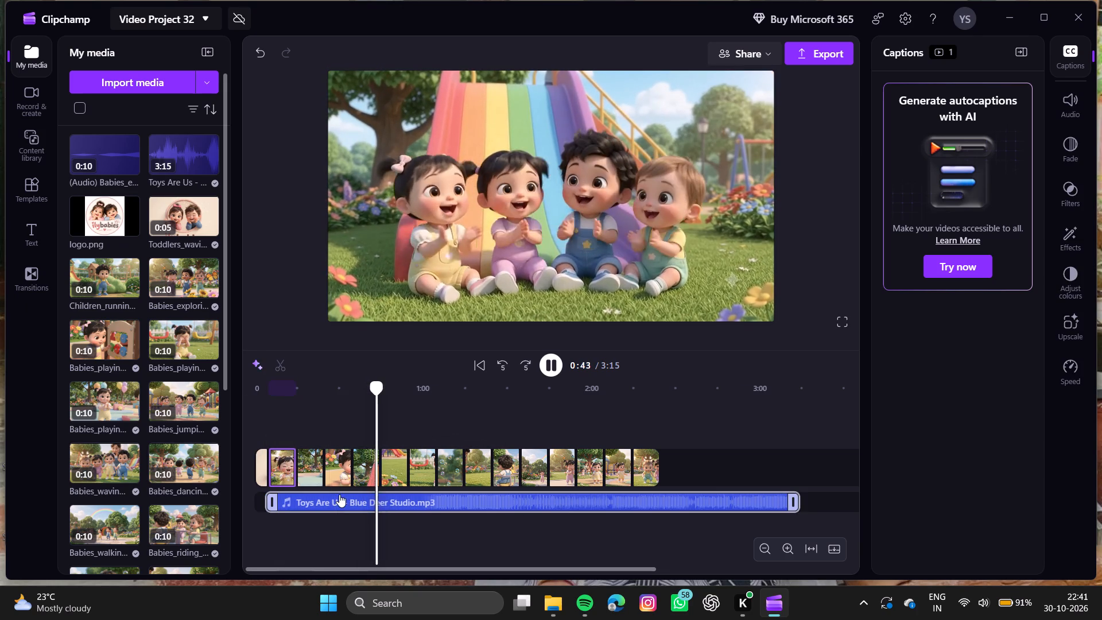
{"action": "left_click", "coordinate": [339, 494]}
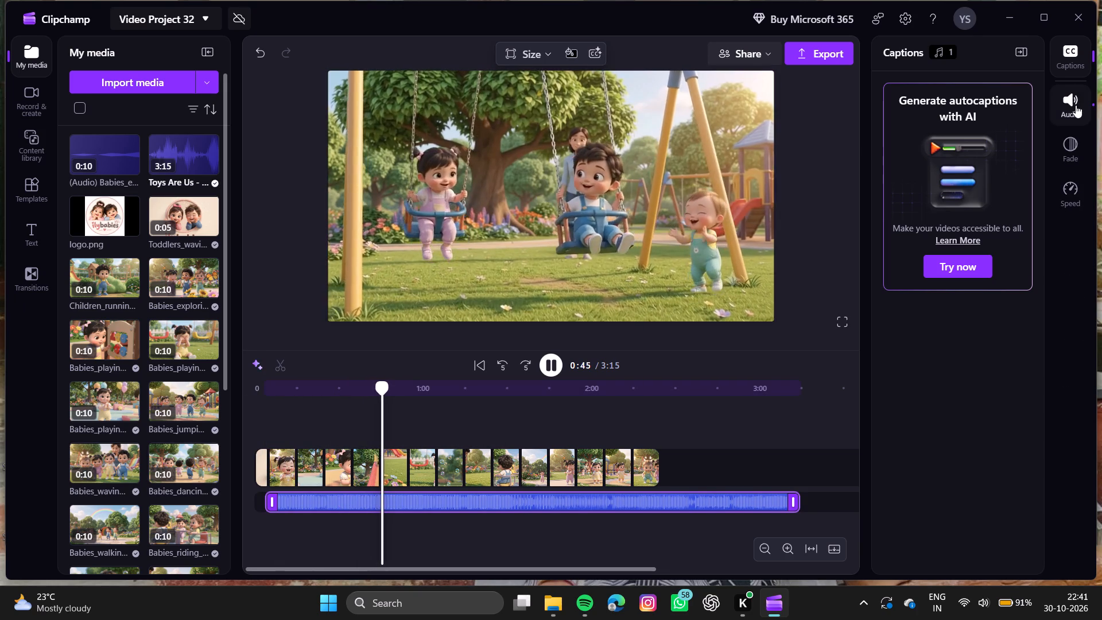
{"action": "left_click", "coordinate": [1076, 105]}
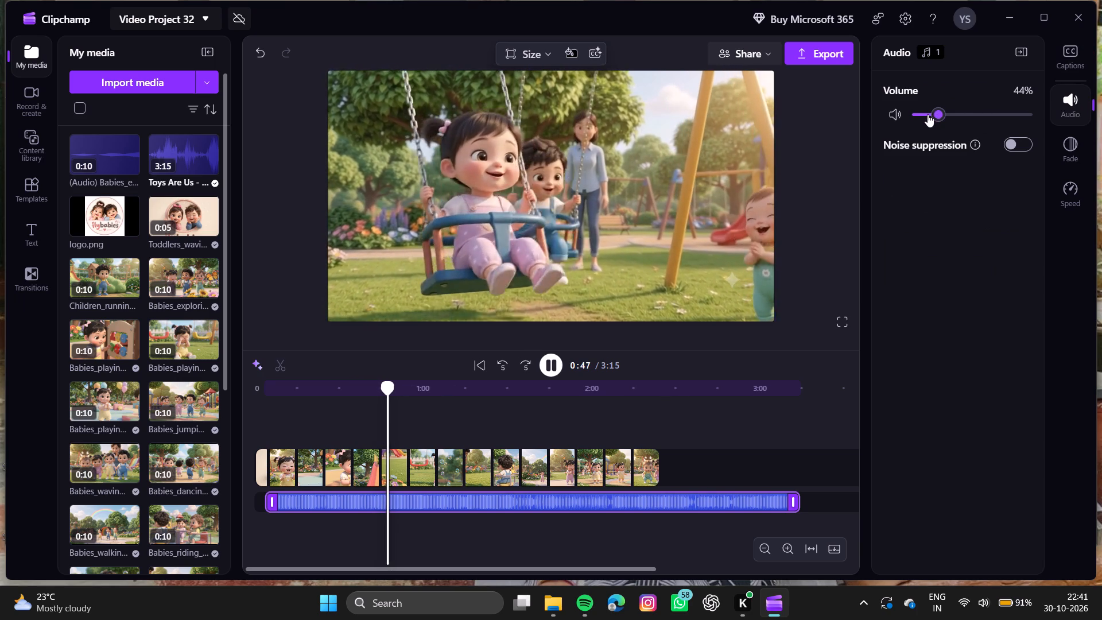
{"action": "left_click", "coordinate": [928, 114]}
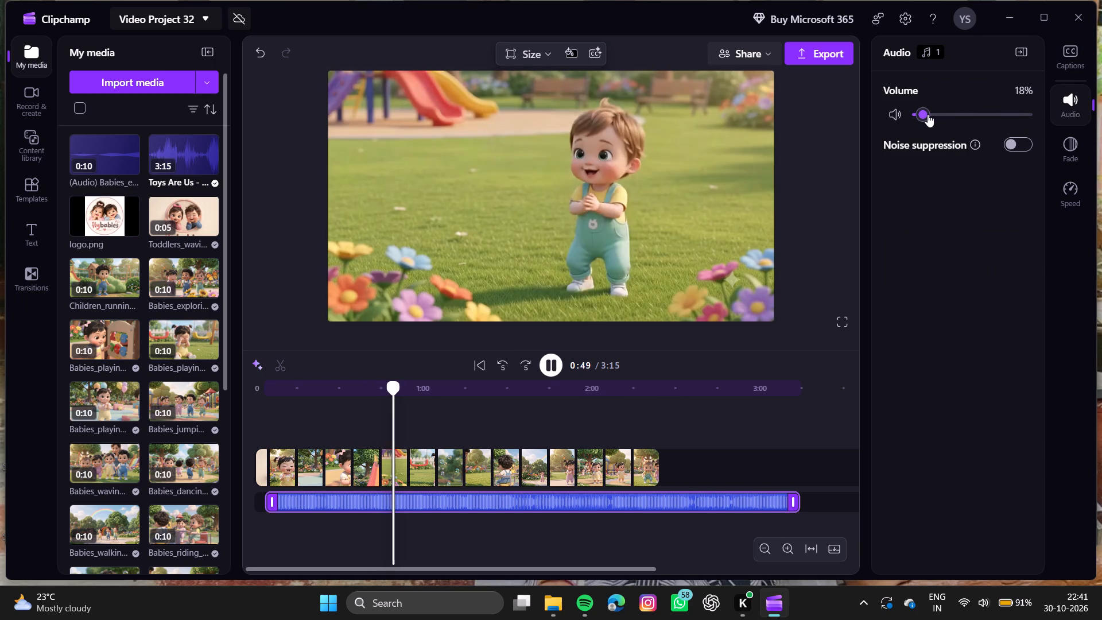
Set the Toys Are Us music track's volume to 25%.
{"action": "left_click", "coordinate": [928, 114]}
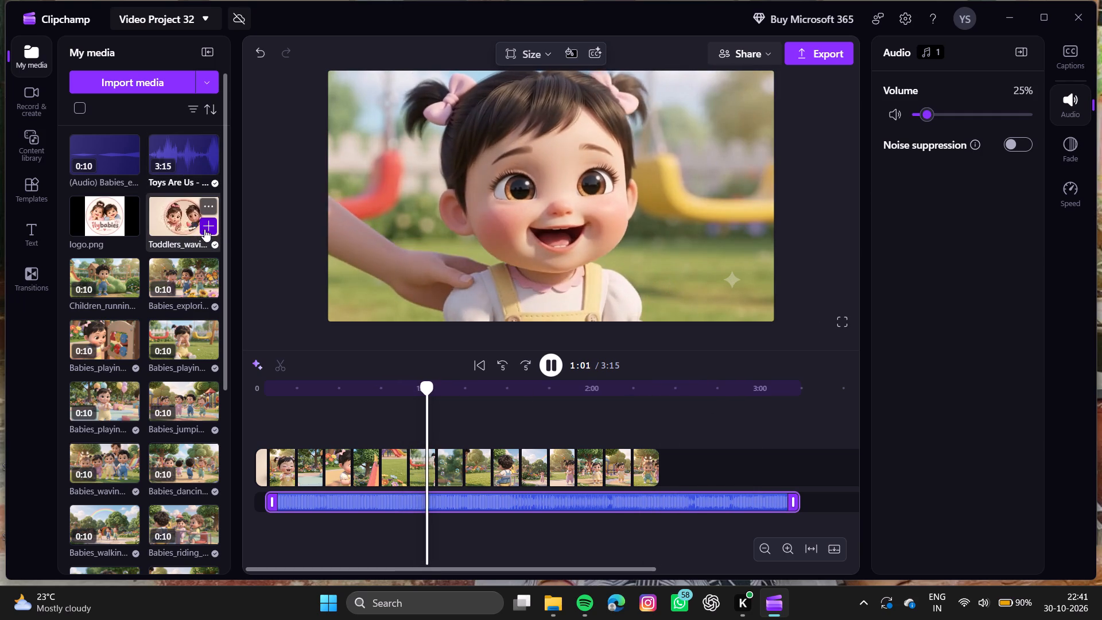
Add logo.png on a track above the clips and extend it over the whole video, to about 2m 25s.
{"action": "left_click", "coordinate": [130, 223]}
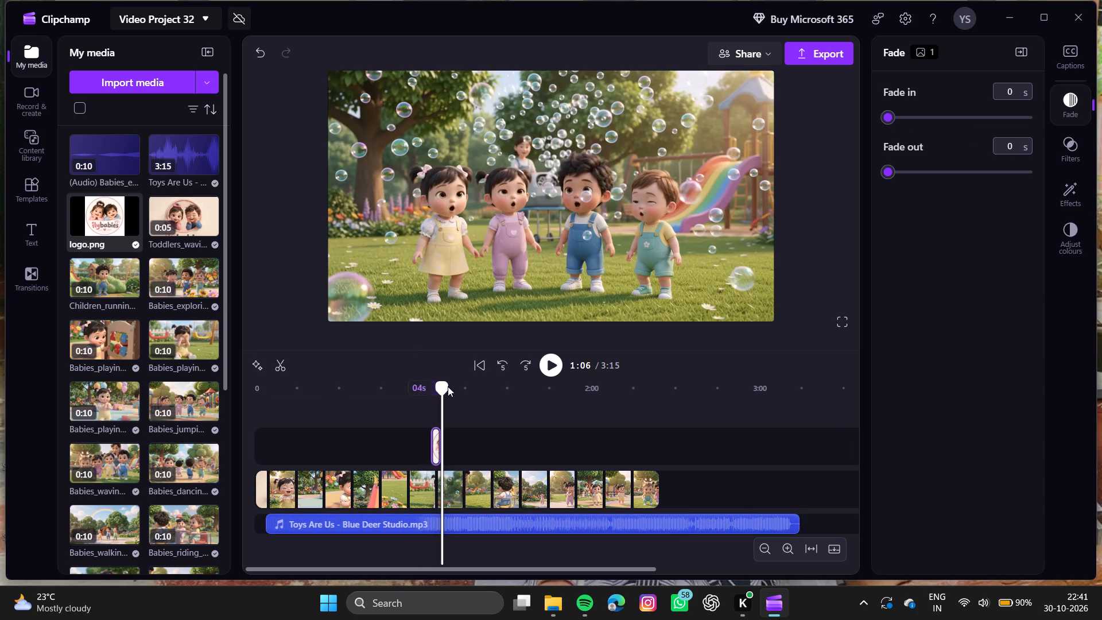
{"action": "left_click", "coordinate": [434, 444]}
{"action": "left_click_drag", "start_coordinate": [434, 444], "coordinate": [418, 444]}
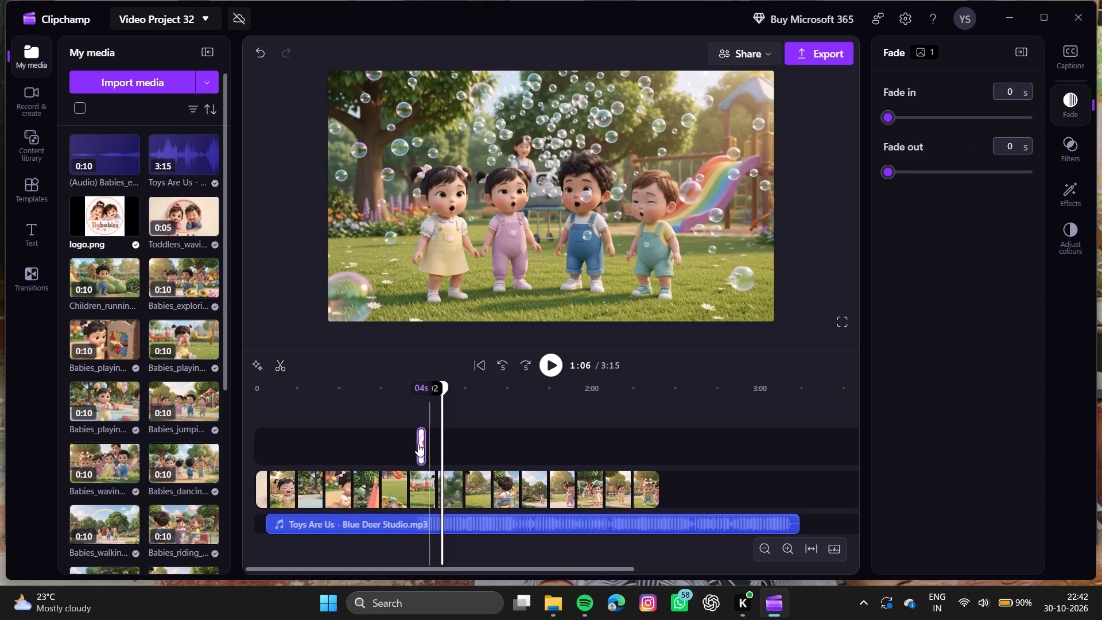
{"action": "scroll", "coordinate": [418, 444], "scroll_direction": "up", "scroll_amount": 3, "text": "ctrl"}
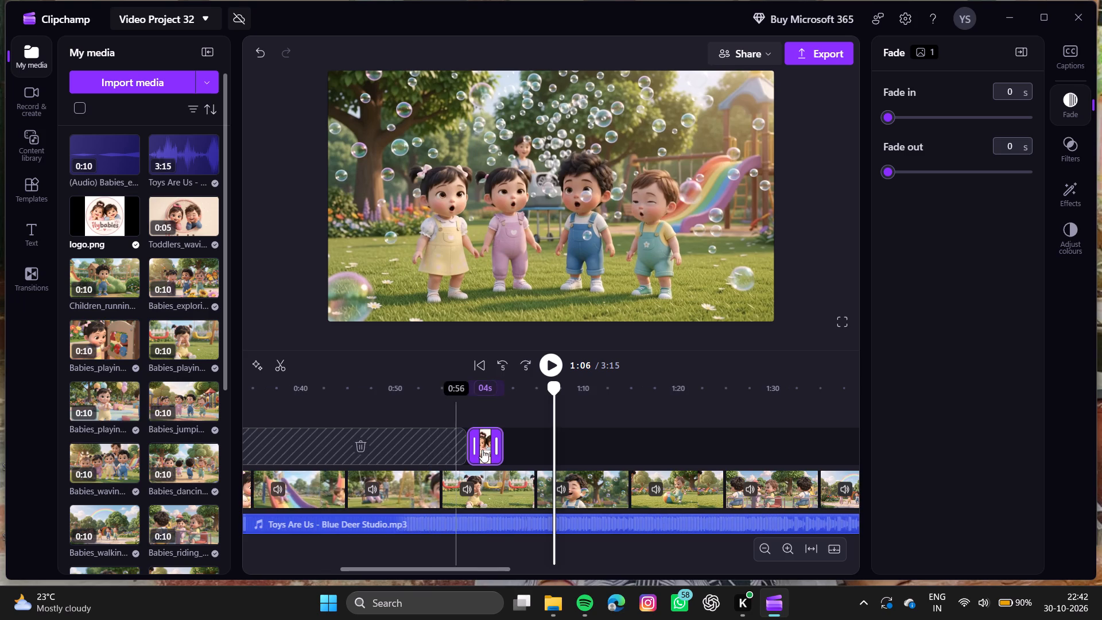
{"action": "left_click_drag", "start_coordinate": [472, 449], "coordinate": [166, 409]}
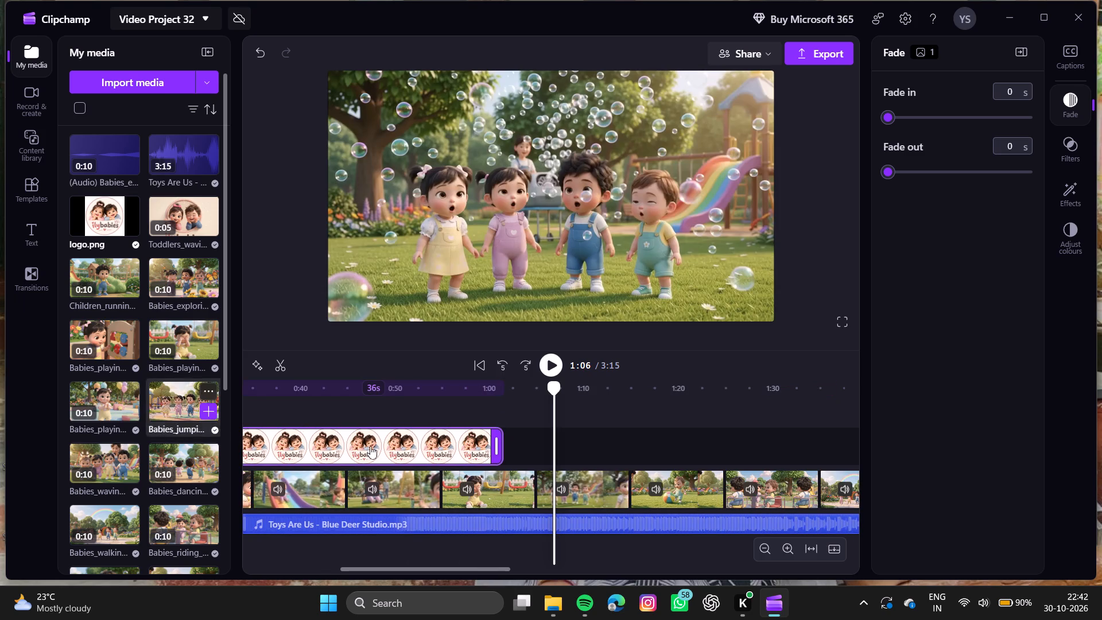
{"action": "scroll", "coordinate": [356, 460], "scroll_direction": "down", "scroll_amount": 7, "text": "ctrl"}
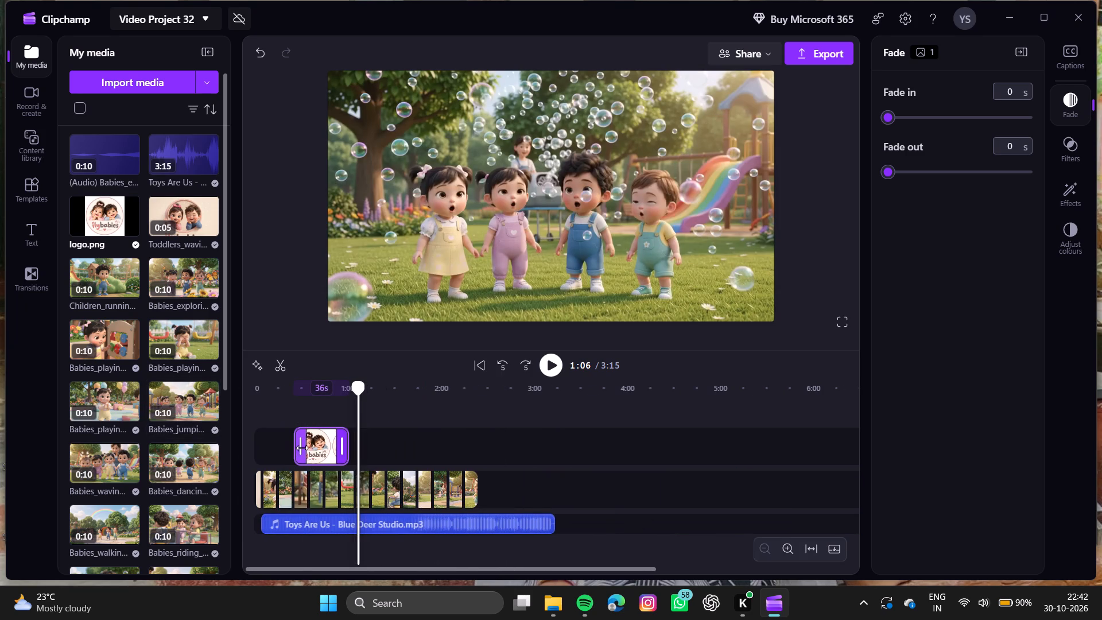
{"action": "left_click_drag", "start_coordinate": [302, 447], "coordinate": [189, 443]}
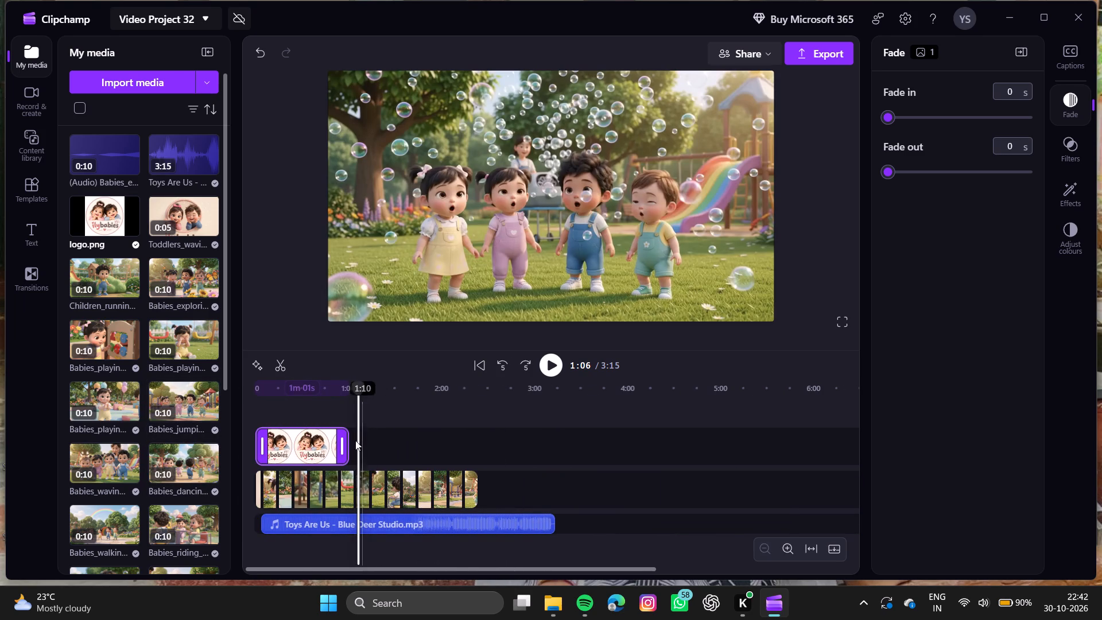
{"action": "left_click_drag", "start_coordinate": [342, 446], "coordinate": [469, 452]}
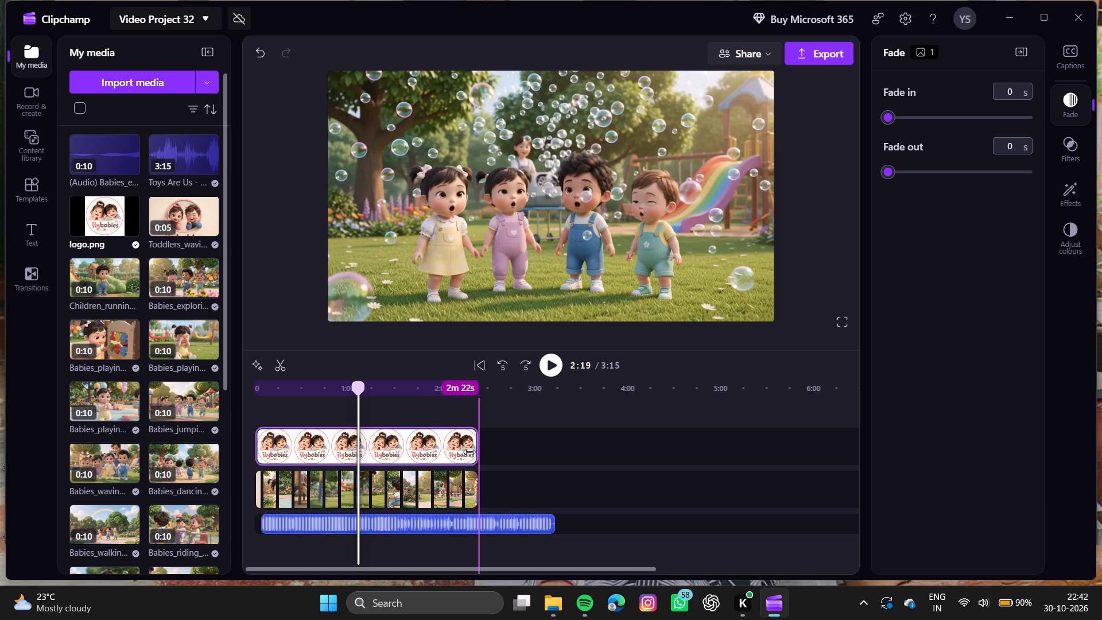
{"action": "left_click_drag", "start_coordinate": [469, 452], "coordinate": [471, 452]}
Trim the end of the music track to match the end of the video clips, about 2m 21s long.
{"action": "left_click_drag", "start_coordinate": [550, 522], "coordinate": [471, 534]}
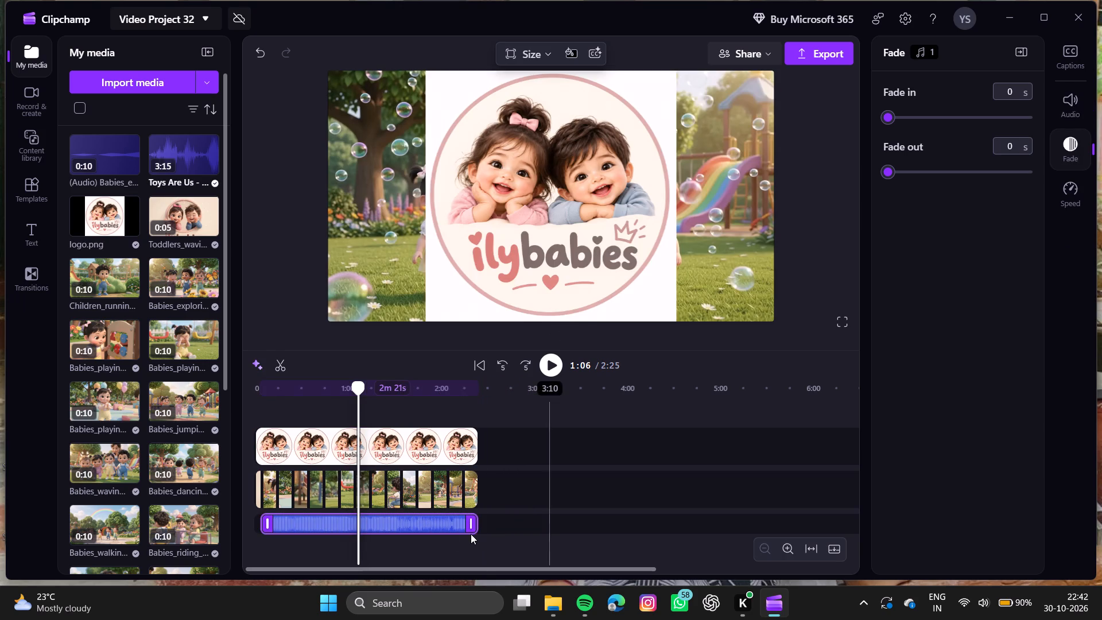
Shrink the logo overlay to a small watermark and place it near the lower-right corner of the video frame.
{"action": "left_click", "coordinate": [332, 437]}
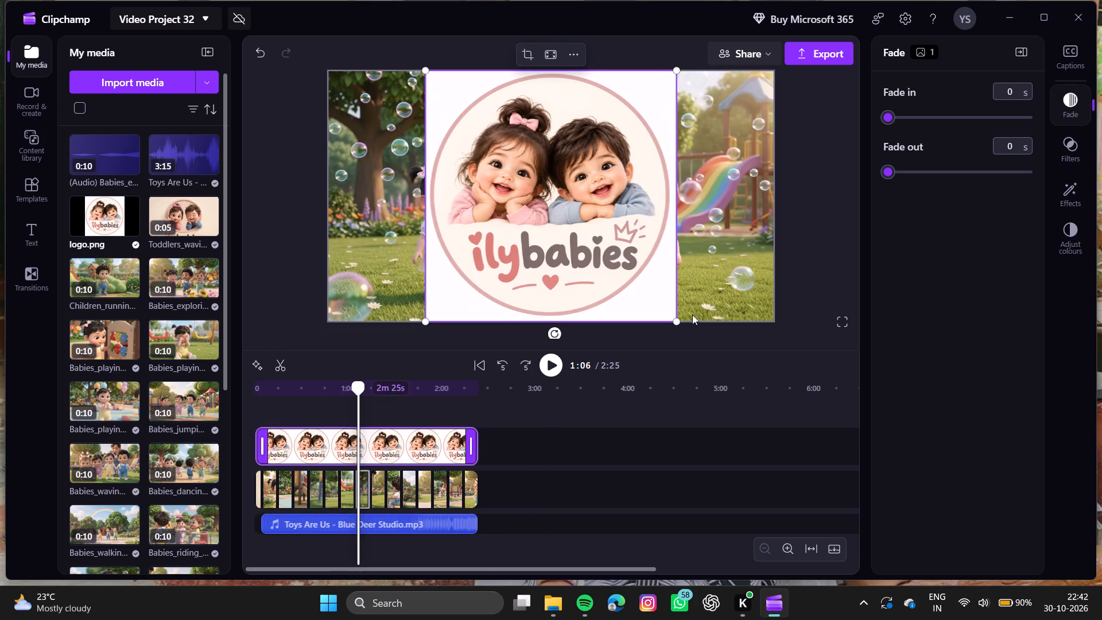
{"action": "left_click_drag", "start_coordinate": [677, 319], "coordinate": [480, 180]}
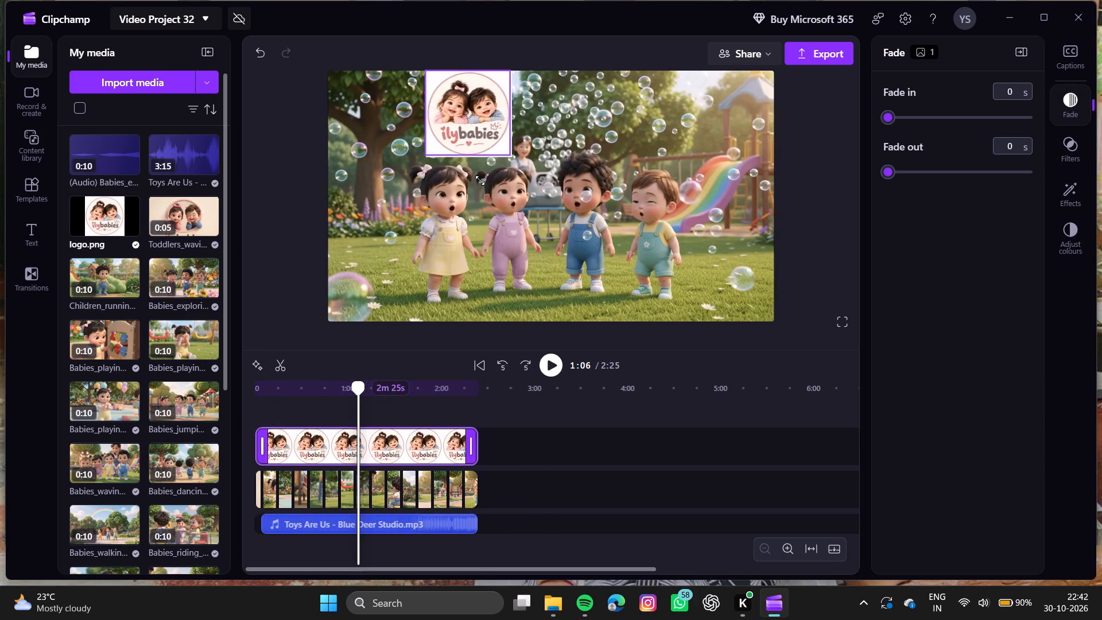
{"action": "left_click_drag", "start_coordinate": [480, 180], "coordinate": [476, 67]}
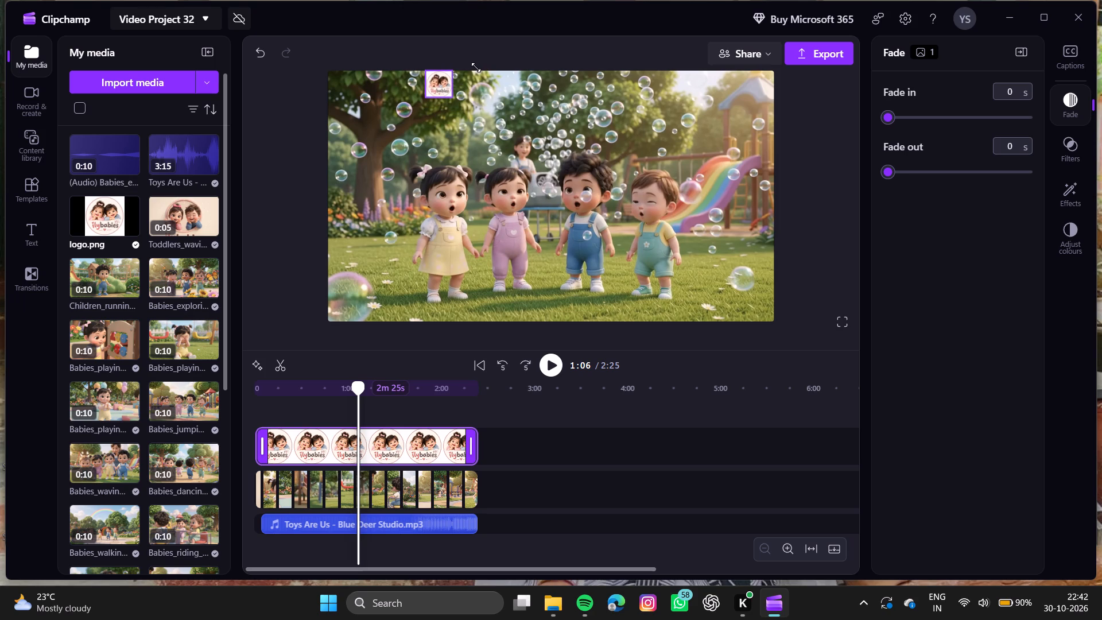
{"action": "left_click_drag", "start_coordinate": [476, 67], "coordinate": [476, 67]}
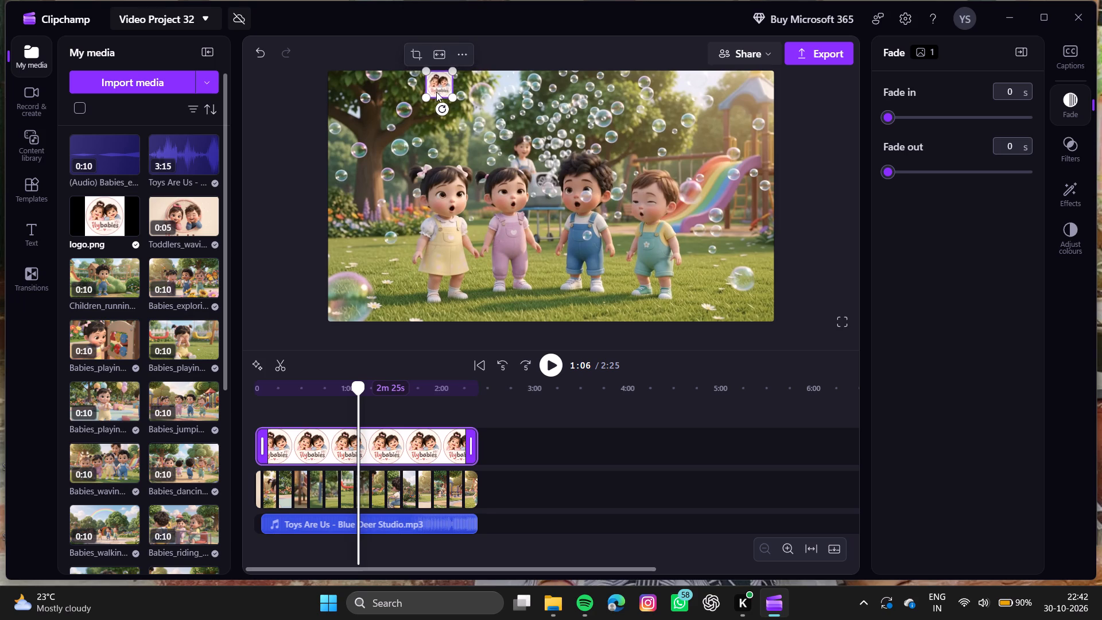
{"action": "left_click_drag", "start_coordinate": [436, 83], "coordinate": [732, 277]}
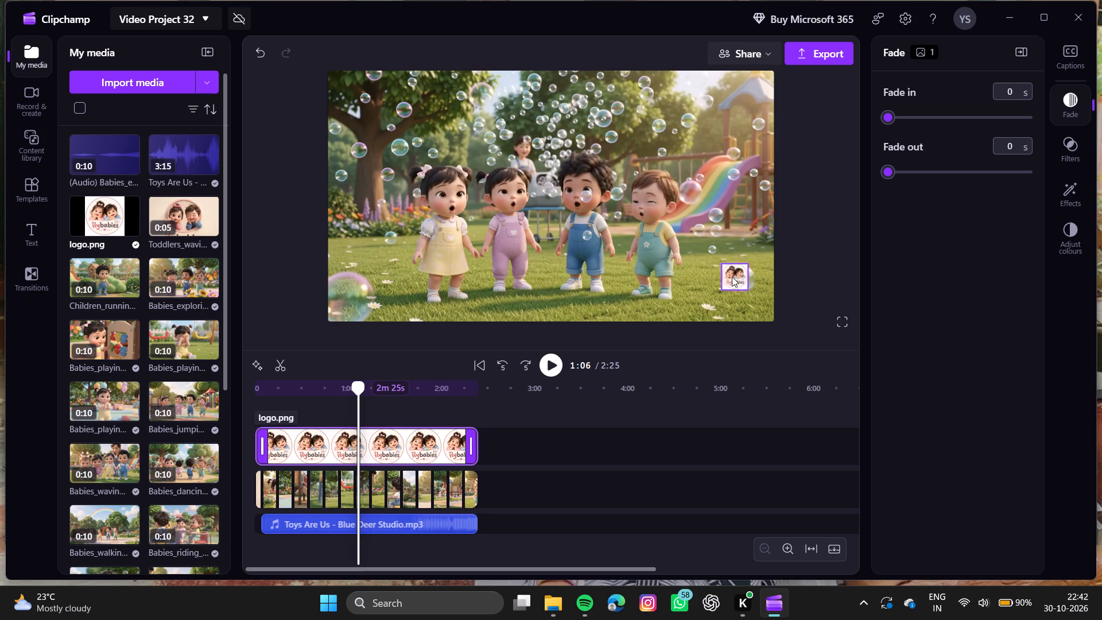
{"action": "left_click_drag", "start_coordinate": [732, 277], "coordinate": [732, 278]}
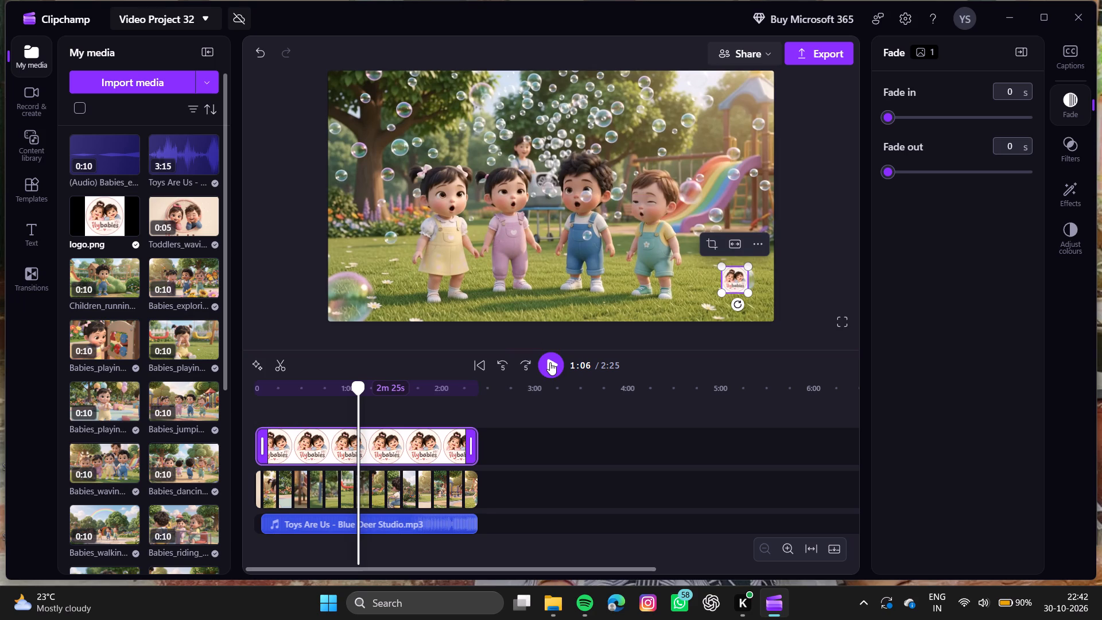
Play the video from 1:06 to check the small logo's placement over the clips.
{"action": "left_click", "coordinate": [550, 362]}
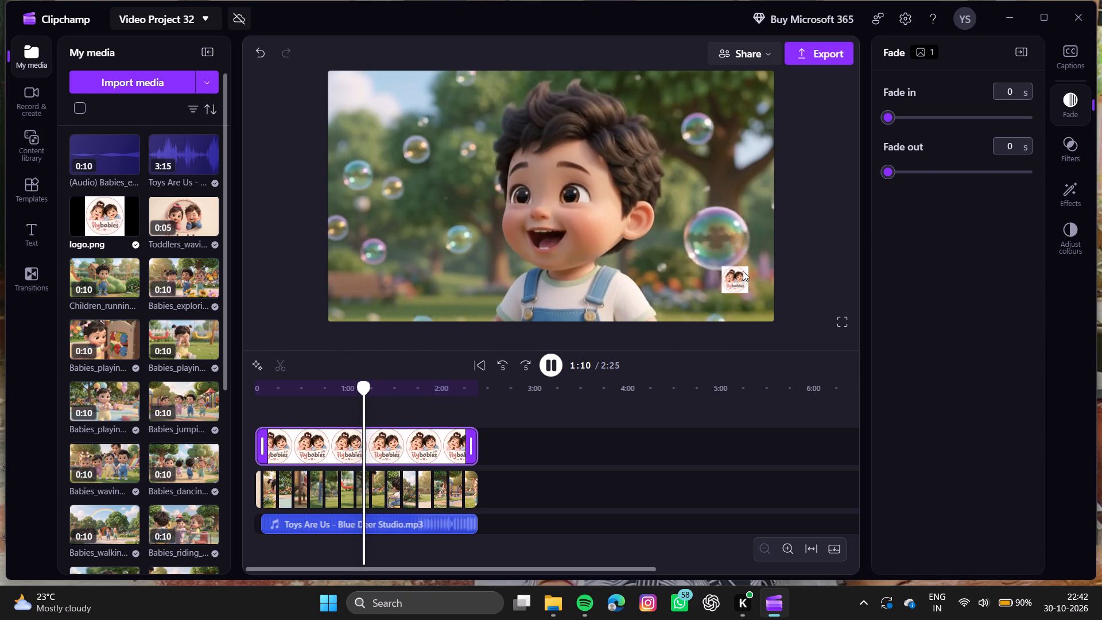
{"action": "left_click_drag", "start_coordinate": [738, 273], "coordinate": [739, 280]}
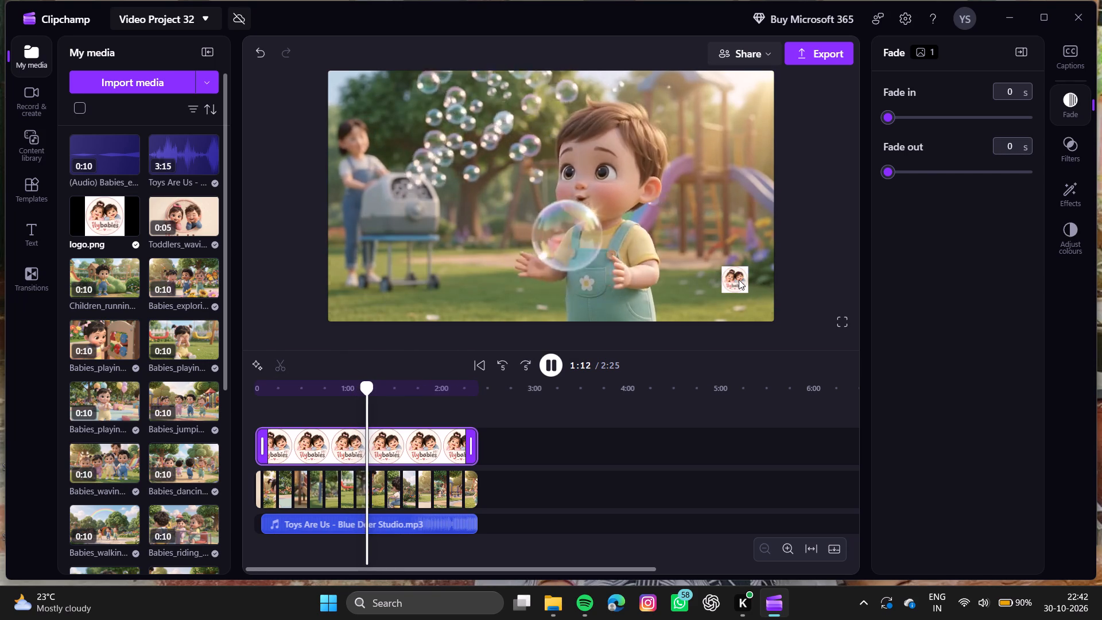
{"action": "left_click", "coordinate": [739, 280]}
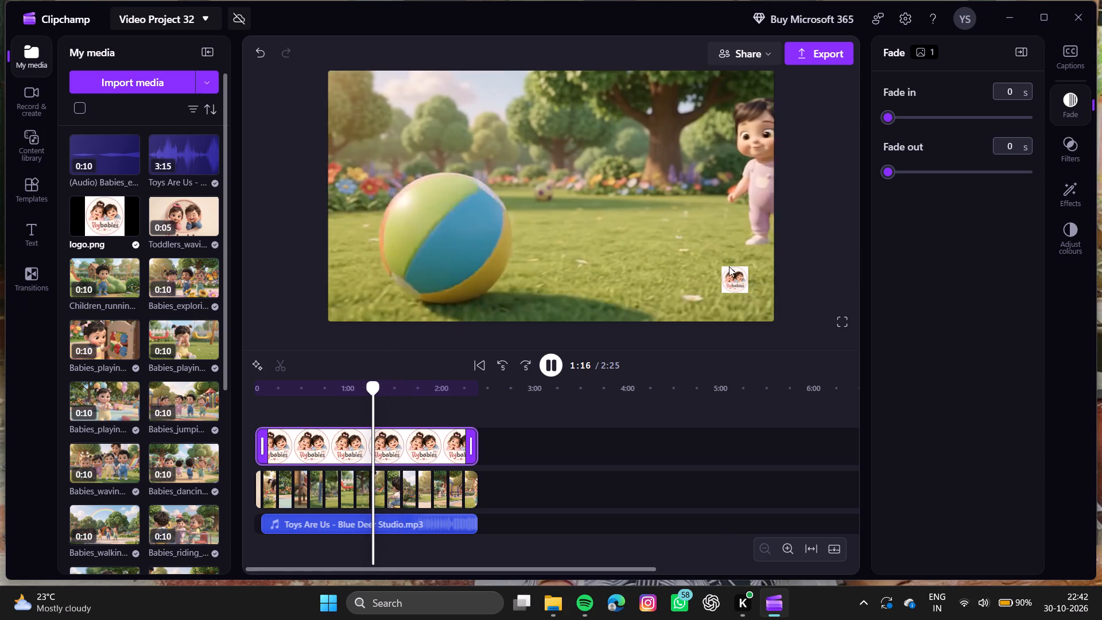
{"action": "triple_click", "coordinate": [728, 277]}
{"action": "left_click", "coordinate": [728, 277]}
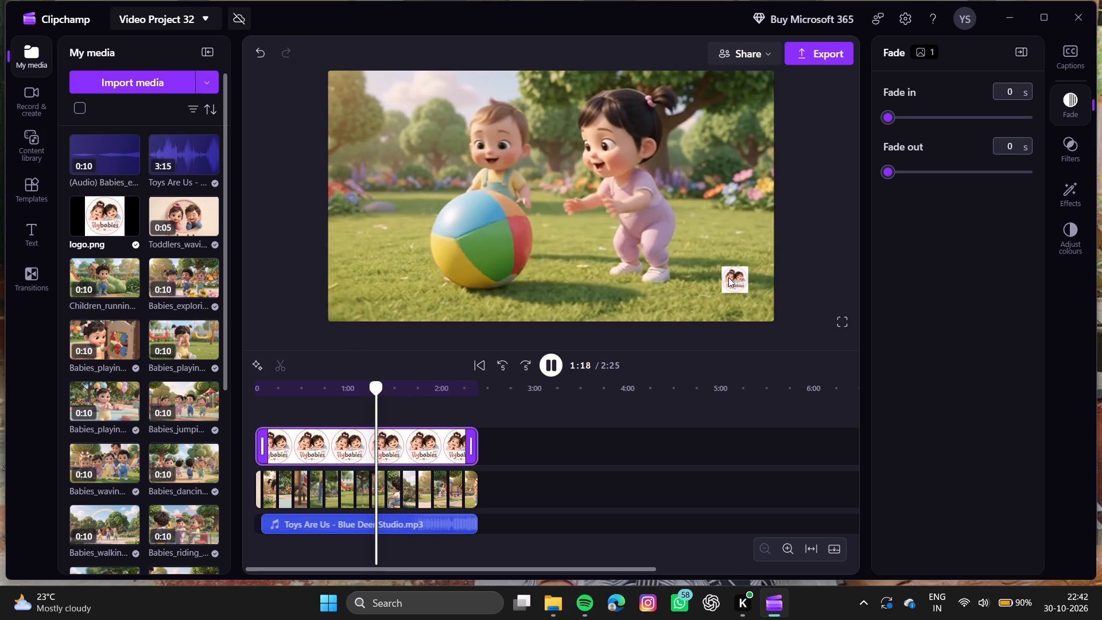
{"action": "scroll", "coordinate": [728, 277], "scroll_direction": "up", "scroll_amount": 6, "text": "ctrl"}
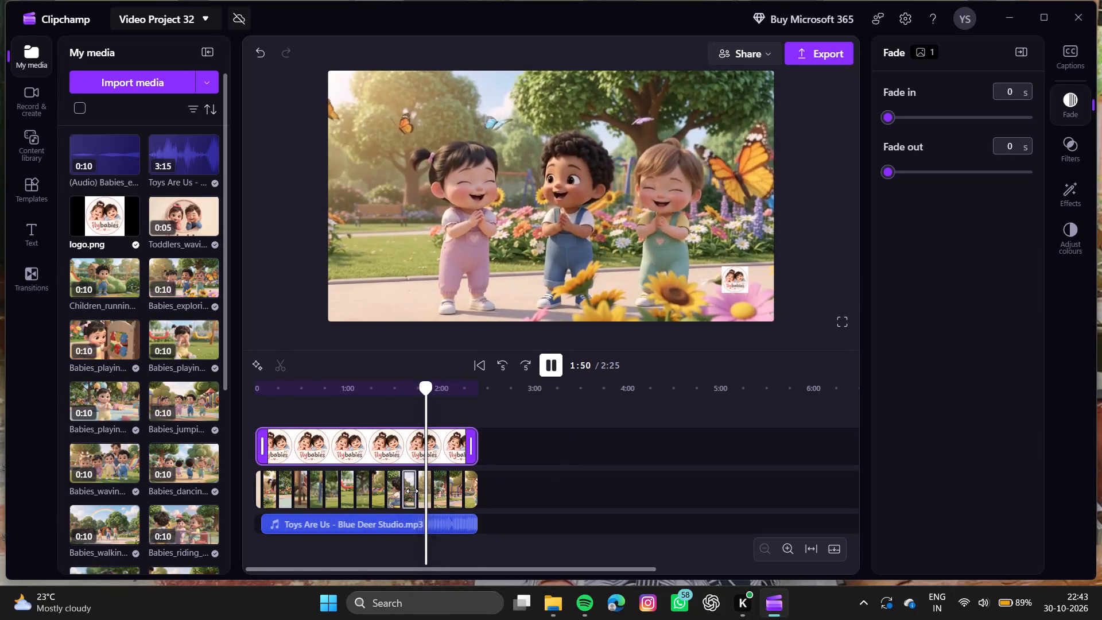
Move the babies walking clip to just before the final waving clip and close the gaps on the video track.
{"action": "left_click", "coordinate": [412, 491]}
{"action": "left_click_drag", "start_coordinate": [406, 491], "coordinate": [464, 491]}
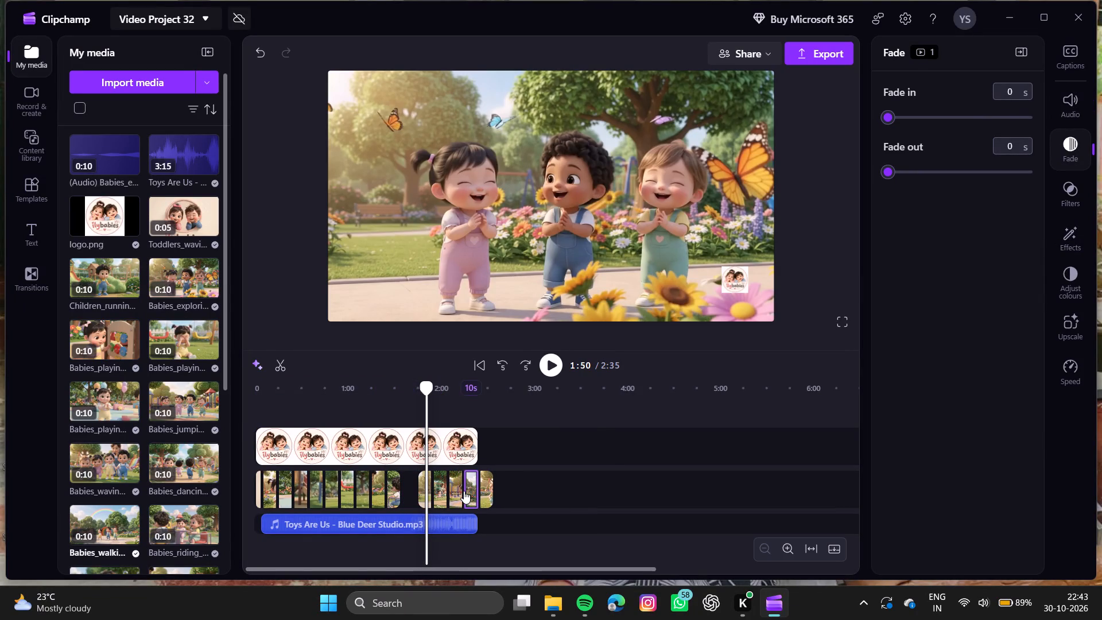
{"action": "left_click", "coordinate": [457, 492]}
{"action": "left_click_drag", "start_coordinate": [457, 492], "coordinate": [411, 494]}
{"action": "left_click", "coordinate": [411, 494]}
{"action": "left_click_drag", "start_coordinate": [471, 494], "coordinate": [448, 498]}
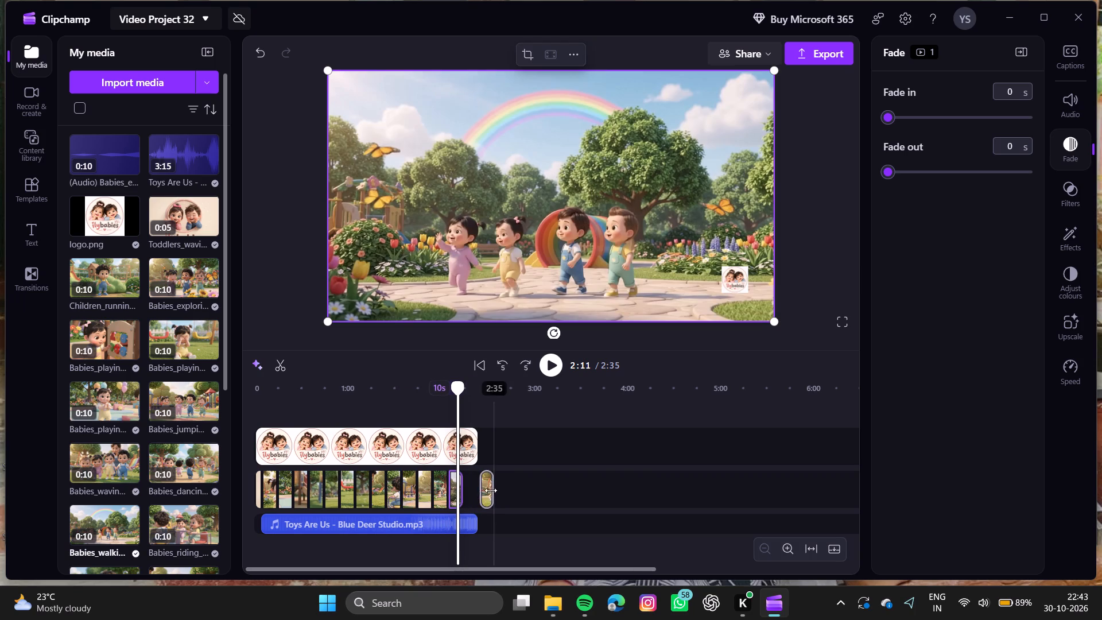
{"action": "left_click_drag", "start_coordinate": [489, 489], "coordinate": [470, 491]}
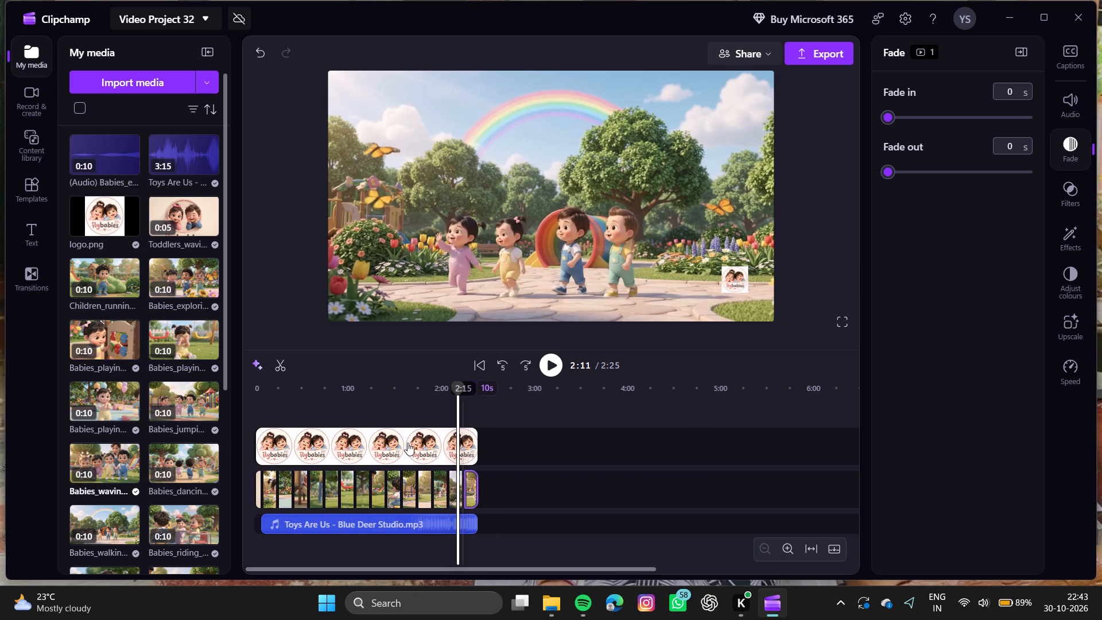
Play the video from about 1:38 to check the reordered clips near the end.
{"action": "left_click", "coordinate": [406, 407]}
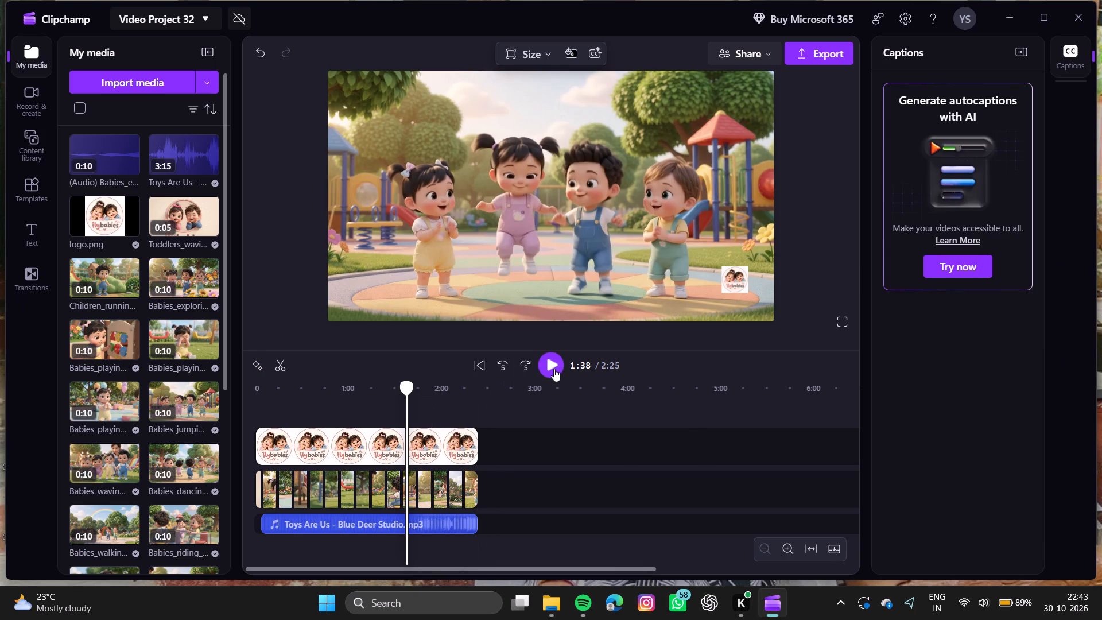
{"action": "left_click", "coordinate": [554, 364]}
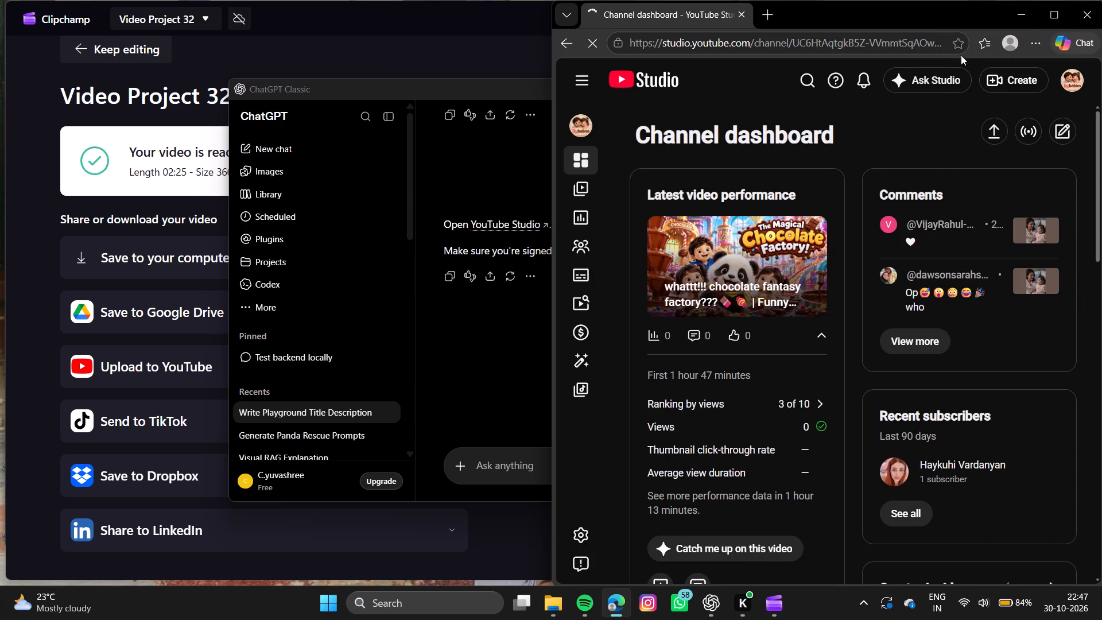
{"action": "left_click", "coordinate": [1051, 18]}
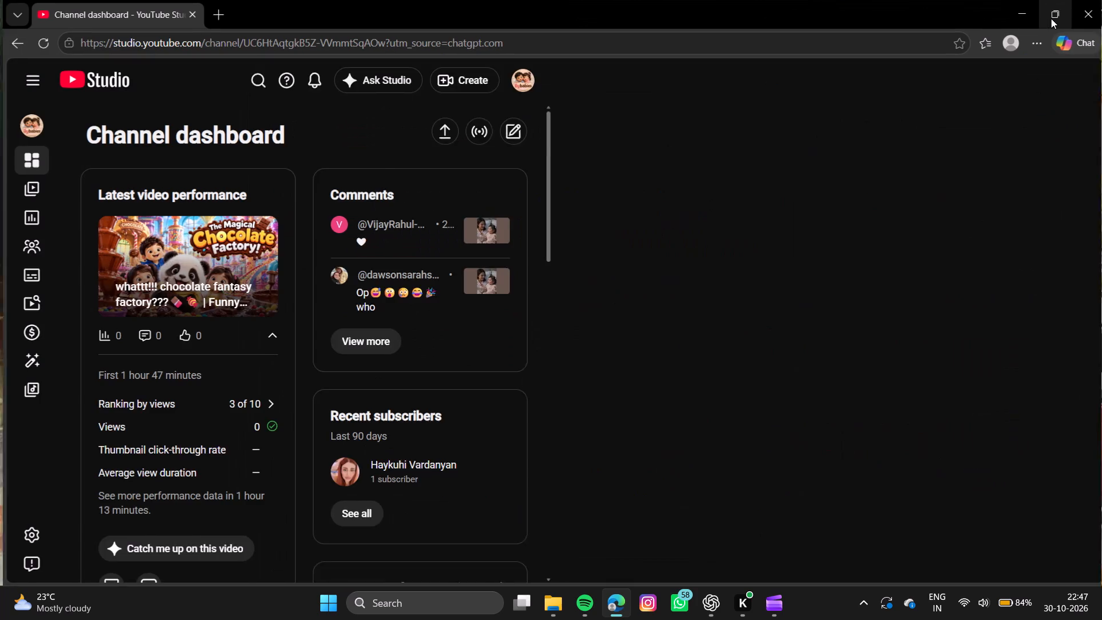
Open the video details of the "playground friendss" upload from the channel's content list.
{"action": "scroll", "coordinate": [363, 425], "scroll_direction": "down", "scroll_amount": 1}
{"action": "left_click", "coordinate": [108, 300]}
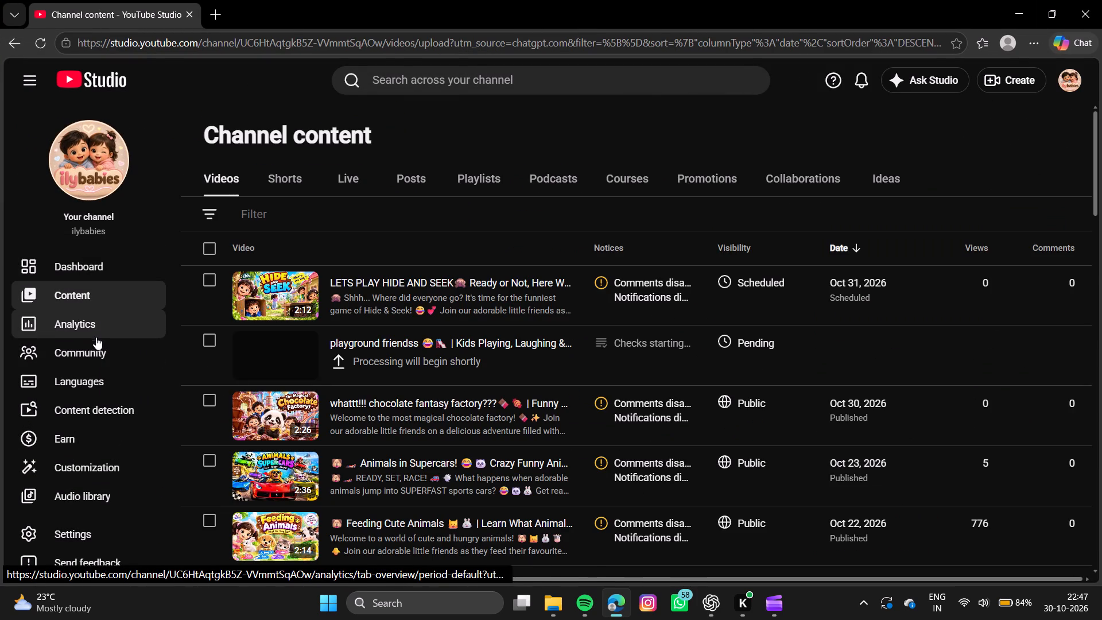
{"action": "left_click", "coordinate": [92, 320]}
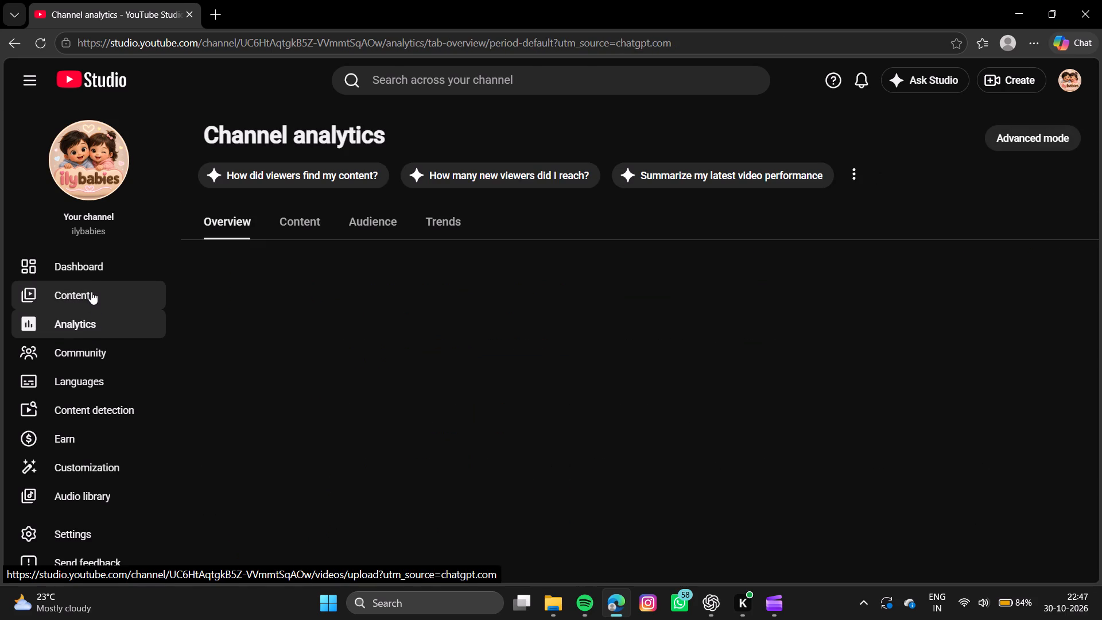
{"action": "left_click", "coordinate": [91, 292]}
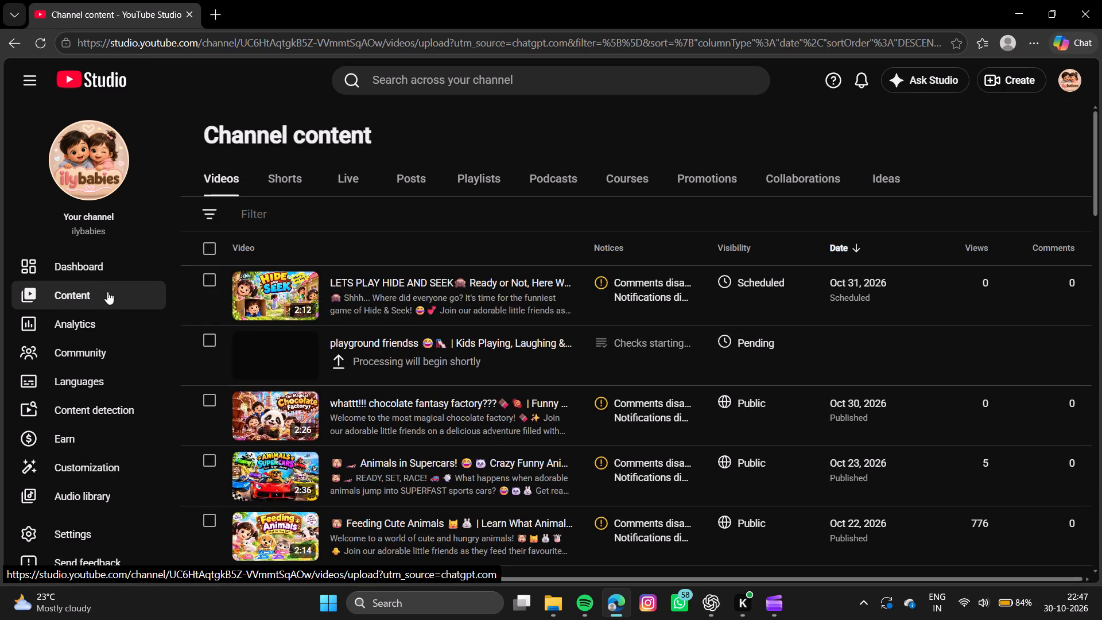
{"action": "left_click", "coordinate": [339, 363]}
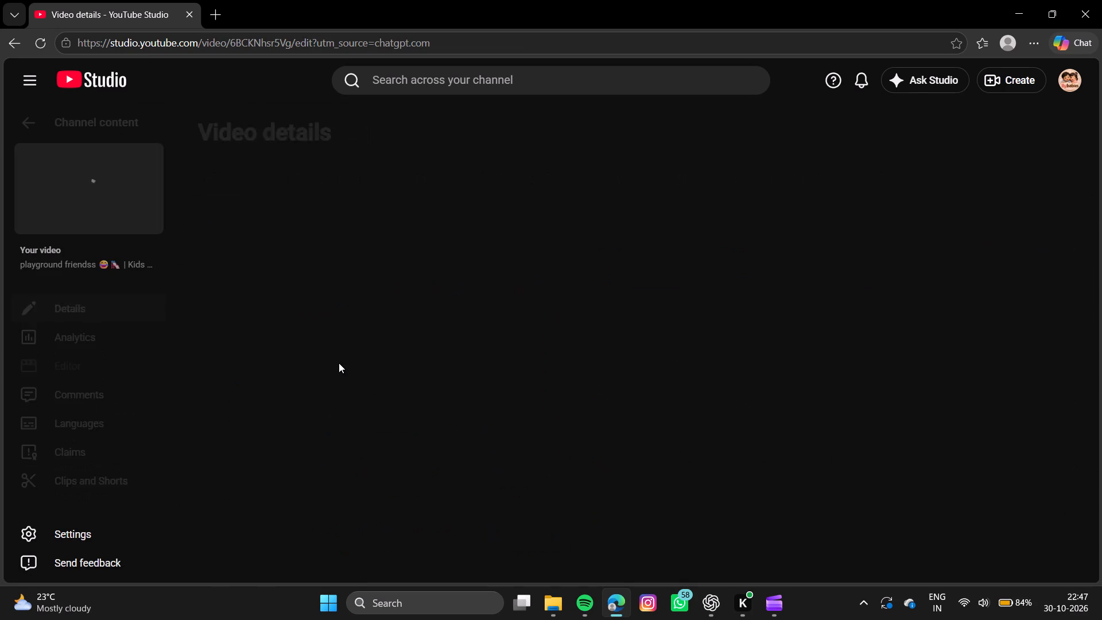
Schedule the video to go public on Oct 31, 2026 at 7:00 PM.
{"action": "scroll", "coordinate": [339, 363], "scroll_direction": "down", "scroll_amount": 3}
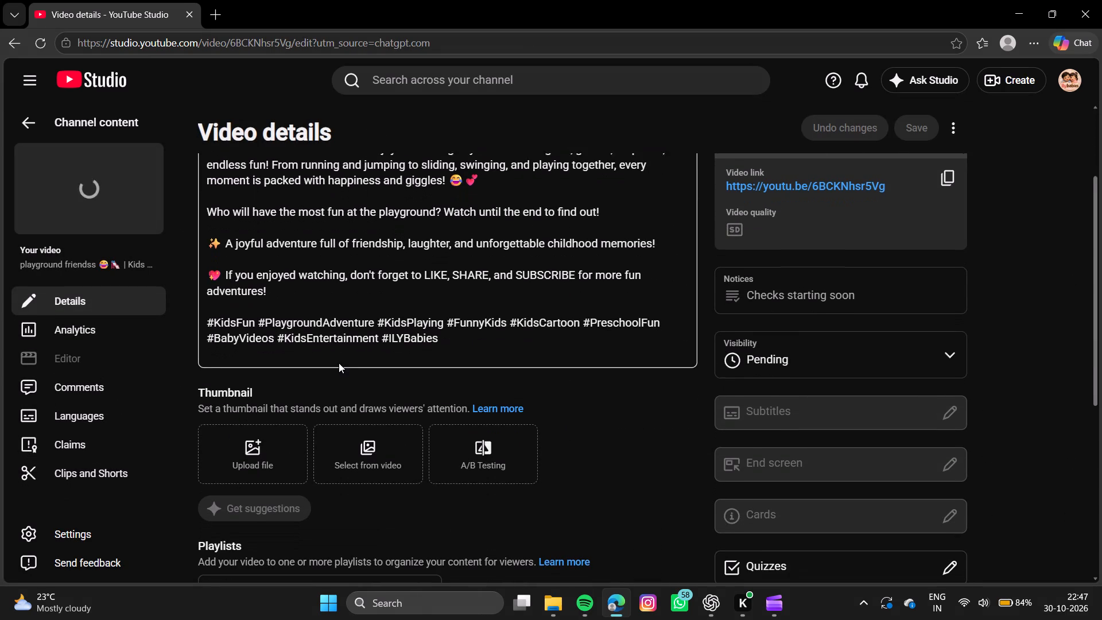
{"action": "left_click", "coordinate": [779, 347]}
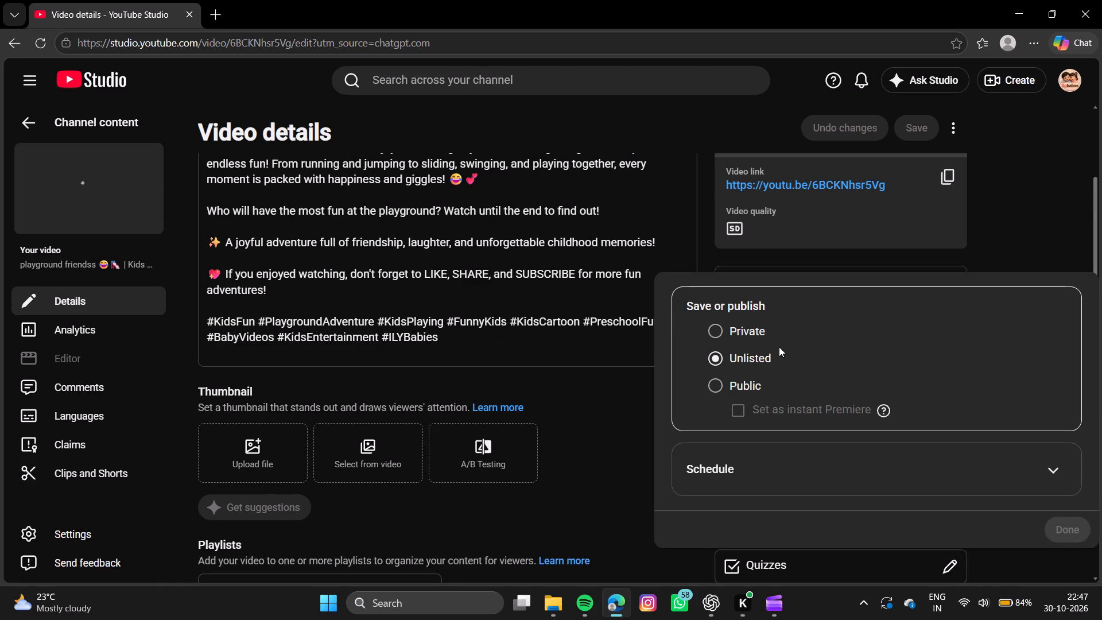
{"action": "left_click", "coordinate": [733, 449]}
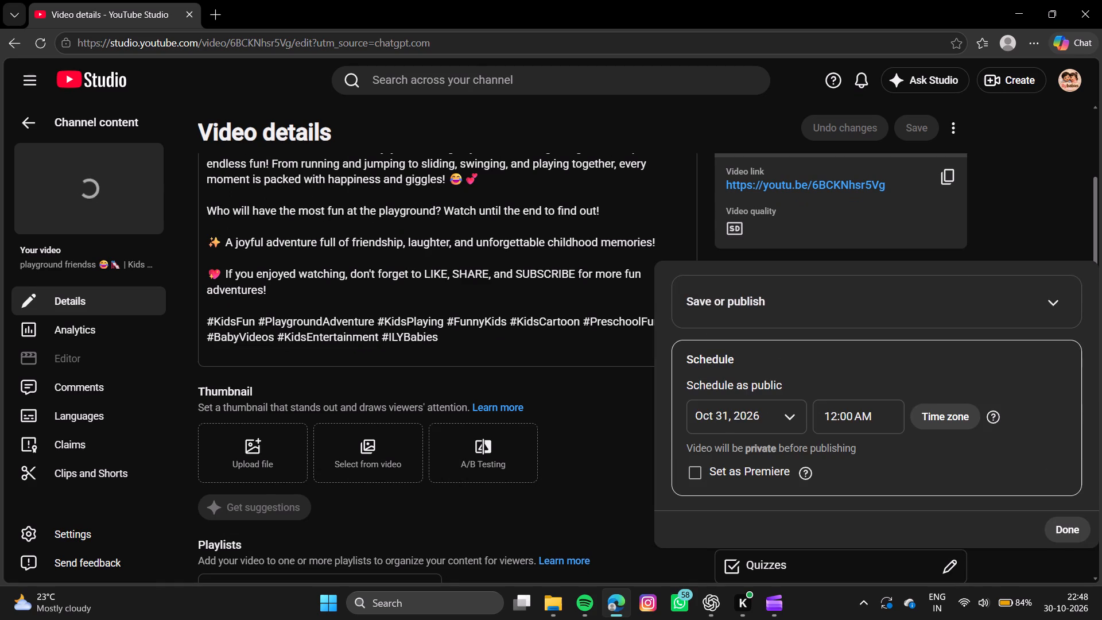
{"action": "left_click", "coordinate": [845, 413]}
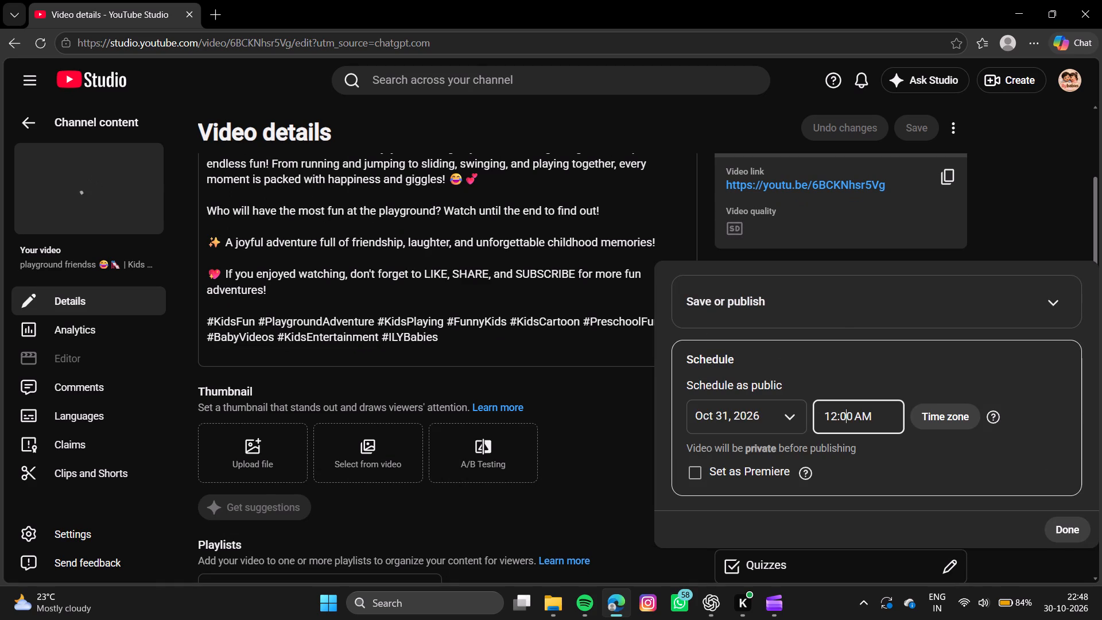
{"action": "scroll", "coordinate": [843, 328], "scroll_direction": "down", "scroll_amount": 11}
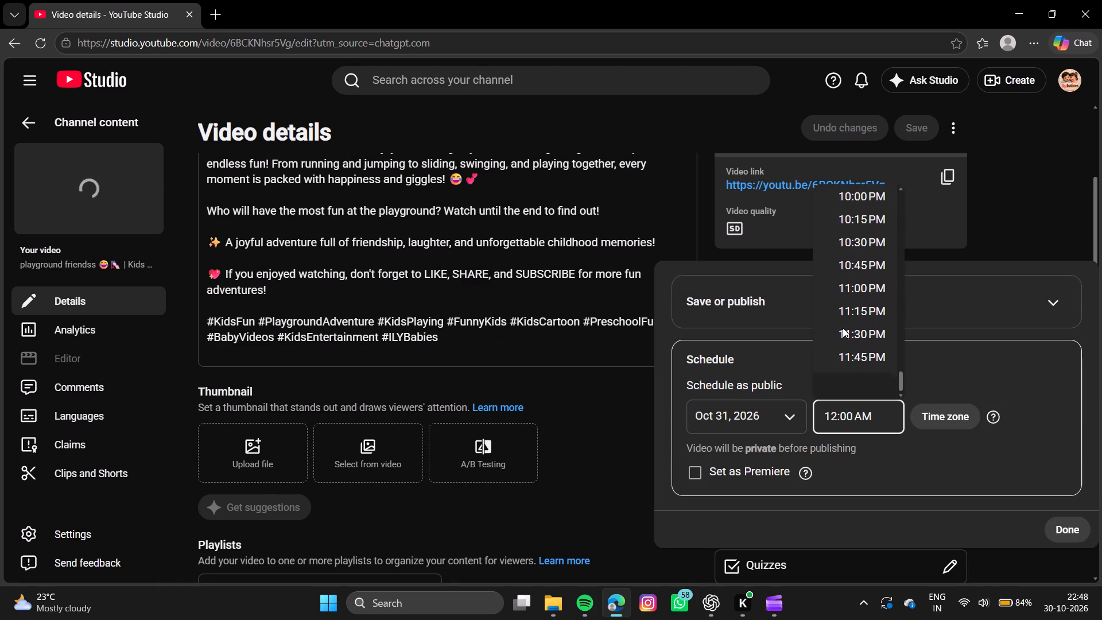
{"action": "scroll", "coordinate": [843, 328], "scroll_direction": "up", "scroll_amount": 3}
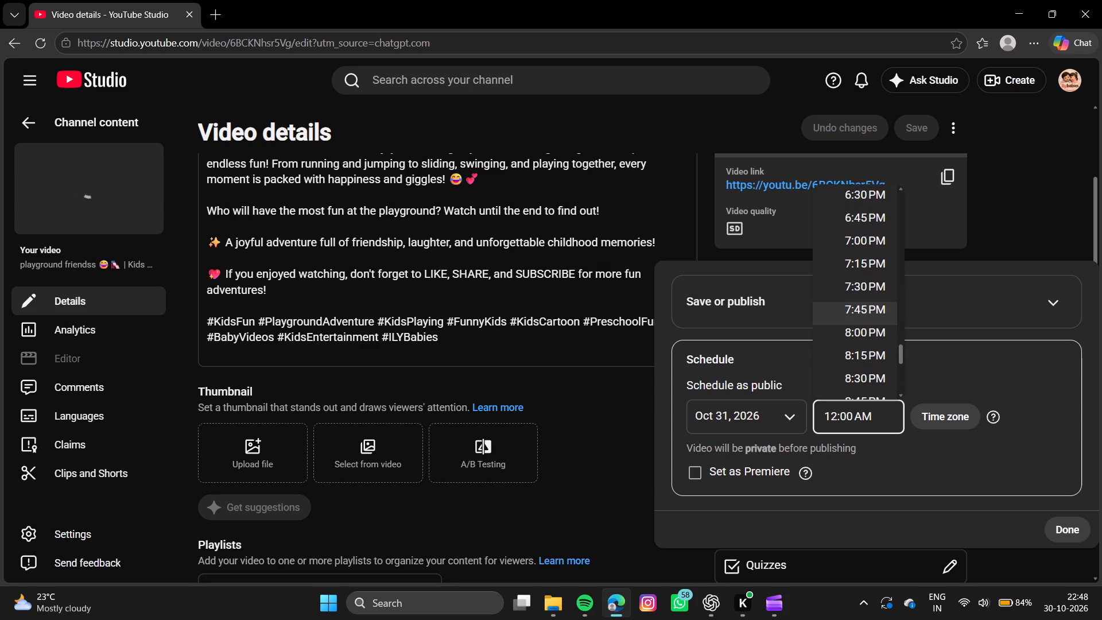
{"action": "left_click", "coordinate": [865, 238]}
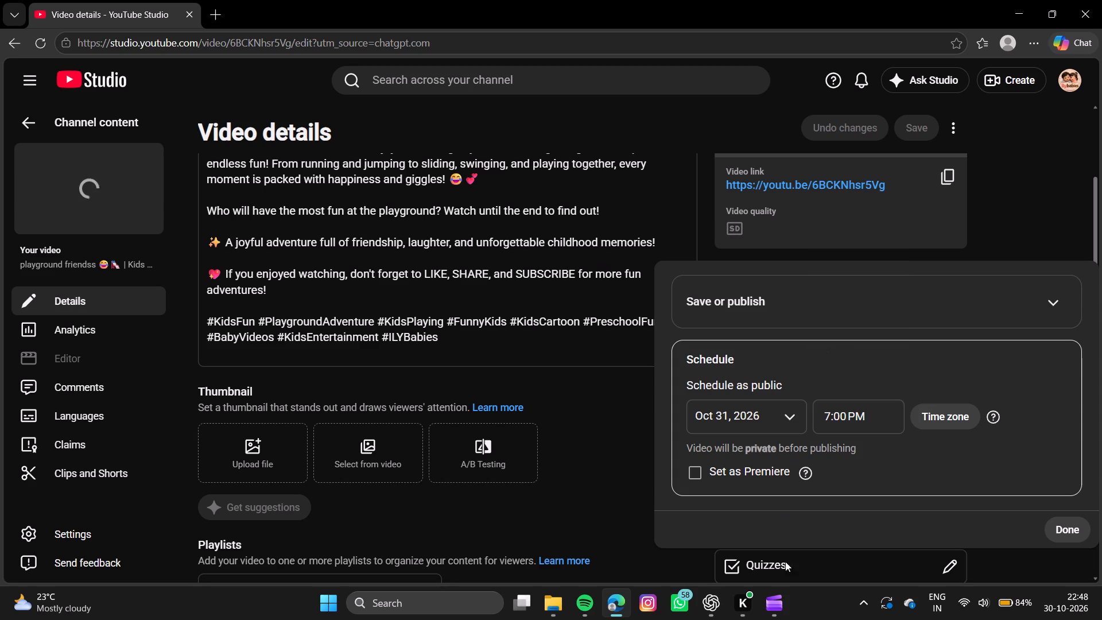
{"action": "scroll", "coordinate": [841, 464], "scroll_direction": "down", "scroll_amount": 2}
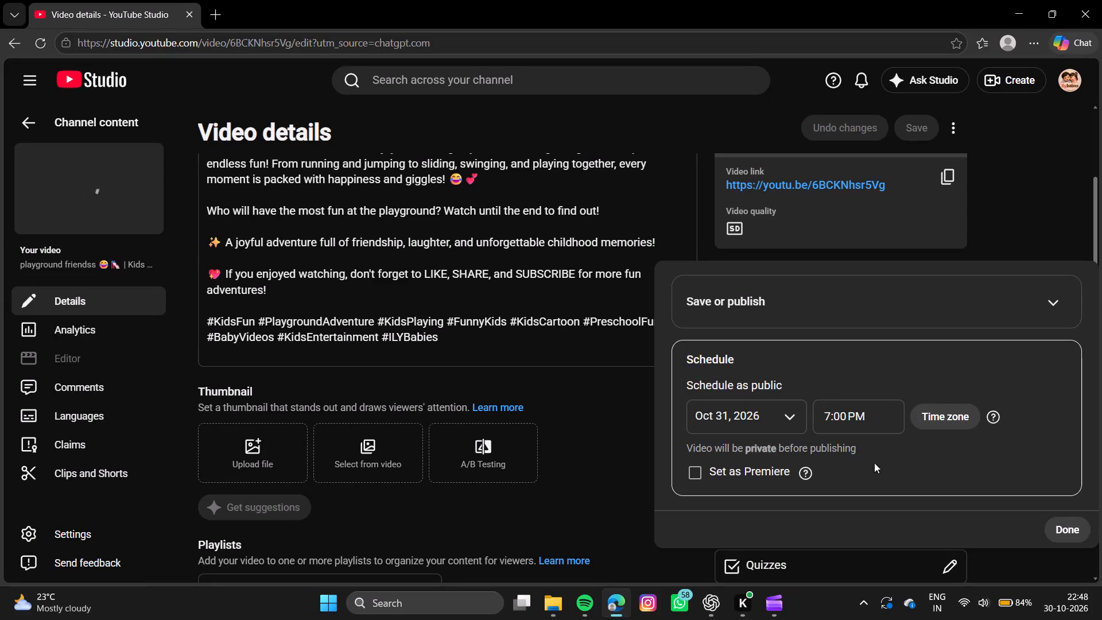
{"action": "left_click", "coordinate": [1070, 524]}
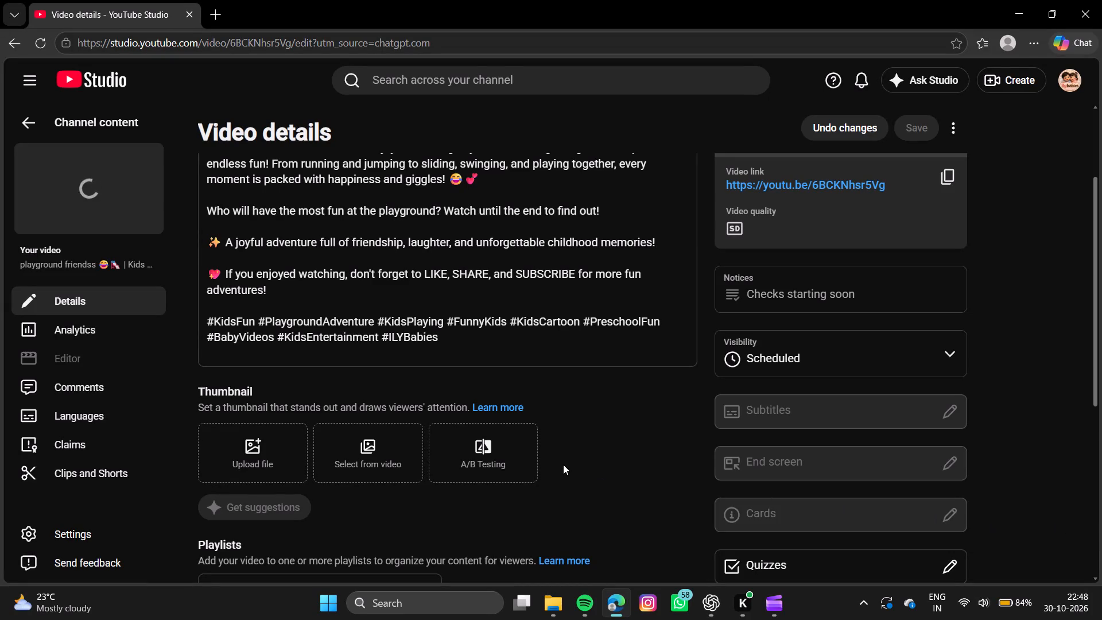
Add the video to the "baby boy" and "baby girl" playlists.
{"action": "scroll", "coordinate": [352, 521], "scroll_direction": "down", "scroll_amount": 1}
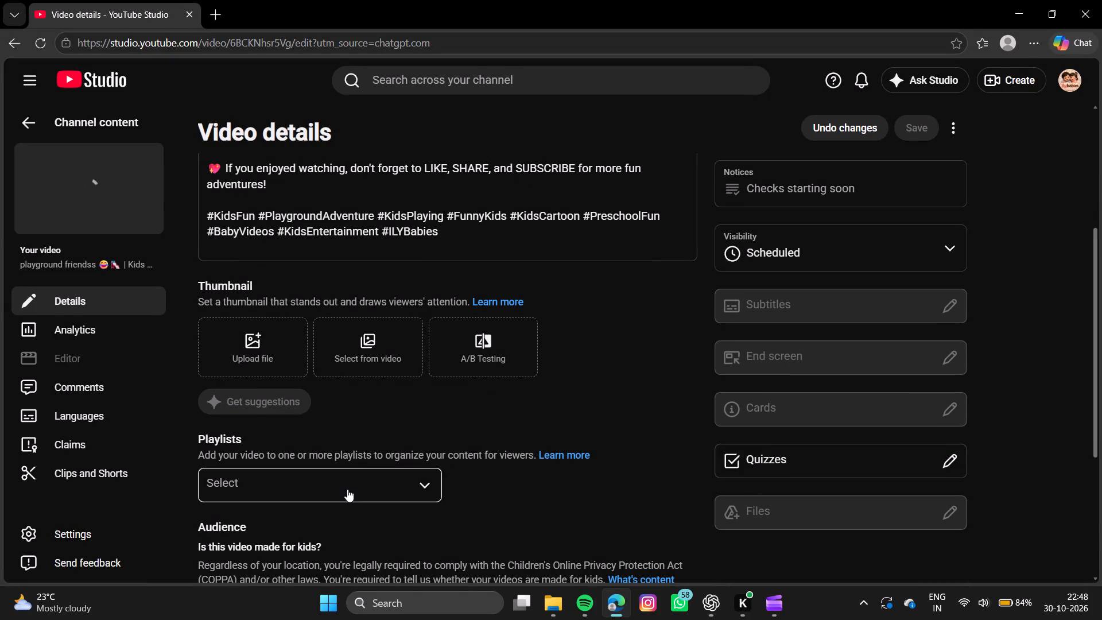
{"action": "left_click", "coordinate": [347, 489]}
{"action": "left_click", "coordinate": [302, 309]}
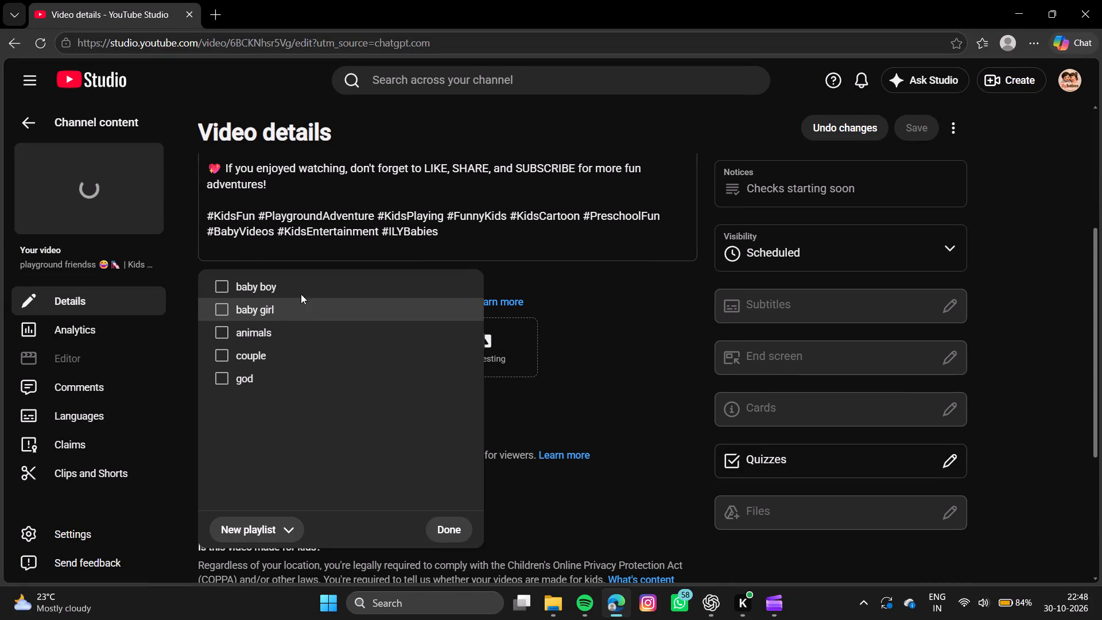
{"action": "left_click", "coordinate": [298, 281]}
{"action": "left_click", "coordinate": [224, 286]}
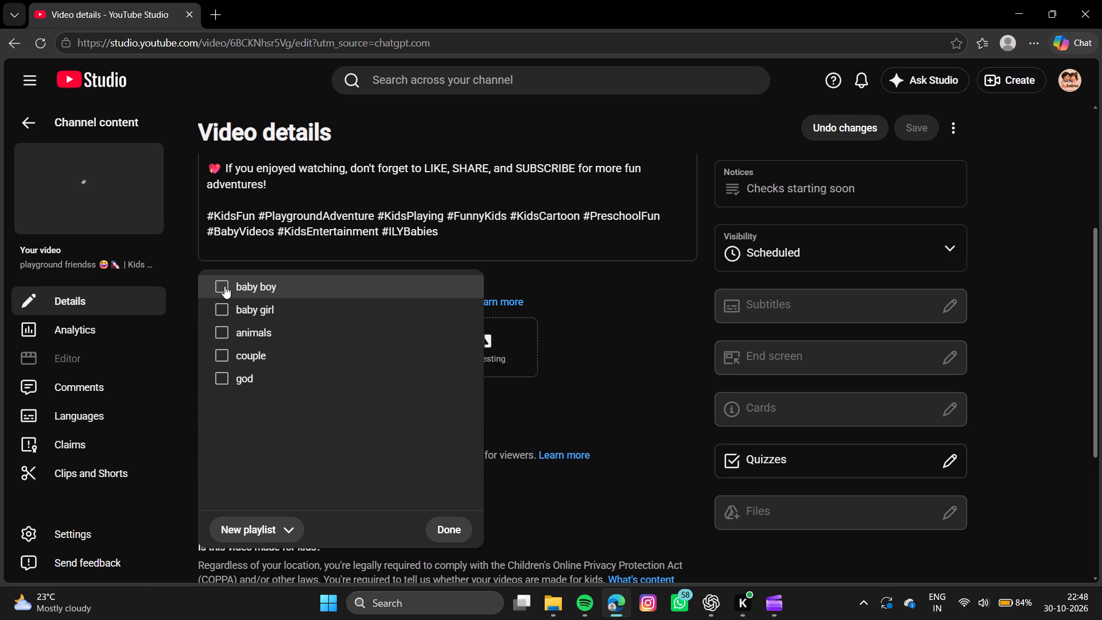
{"action": "left_click", "coordinate": [224, 305]}
{"action": "left_click", "coordinate": [442, 536]}
Set the audience to "Yes, it's made for kids" and save the video details.
{"action": "scroll", "coordinate": [442, 536], "scroll_direction": "down", "scroll_amount": 1}
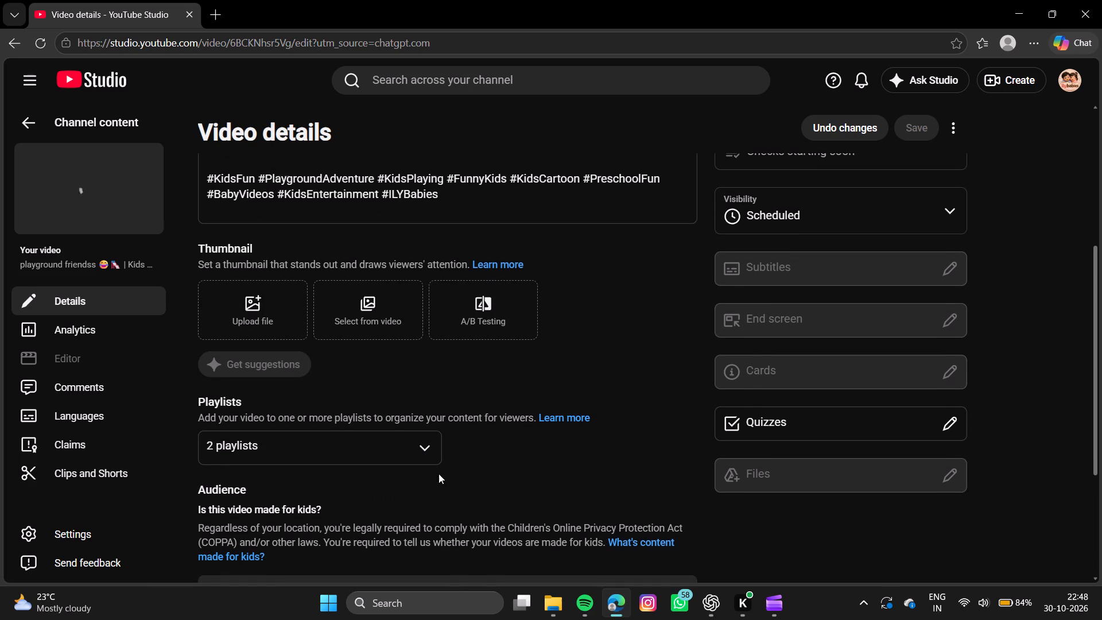
{"action": "scroll", "coordinate": [347, 480], "scroll_direction": "down", "scroll_amount": 1}
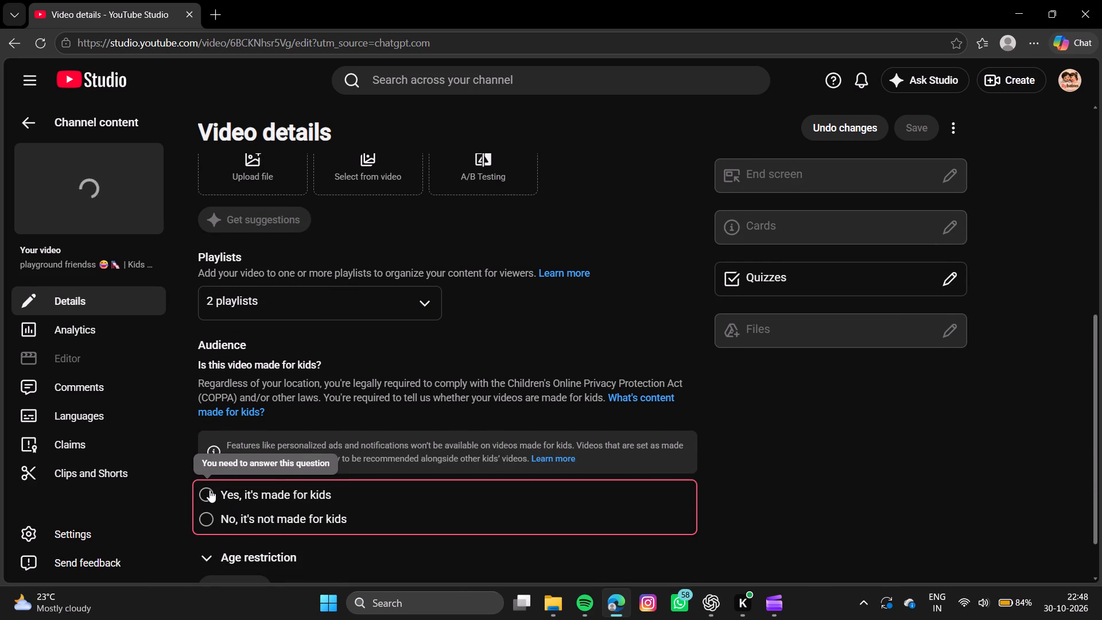
{"action": "left_click", "coordinate": [209, 490]}
{"action": "scroll", "coordinate": [209, 490], "scroll_direction": "up", "scroll_amount": 1}
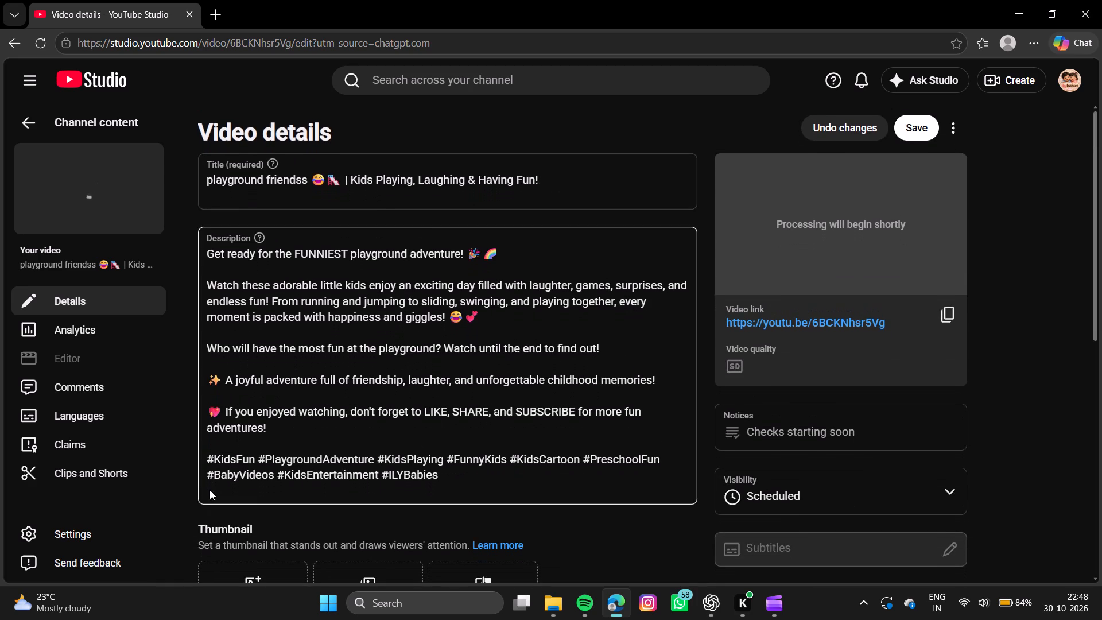
{"action": "left_click", "coordinate": [926, 126]}
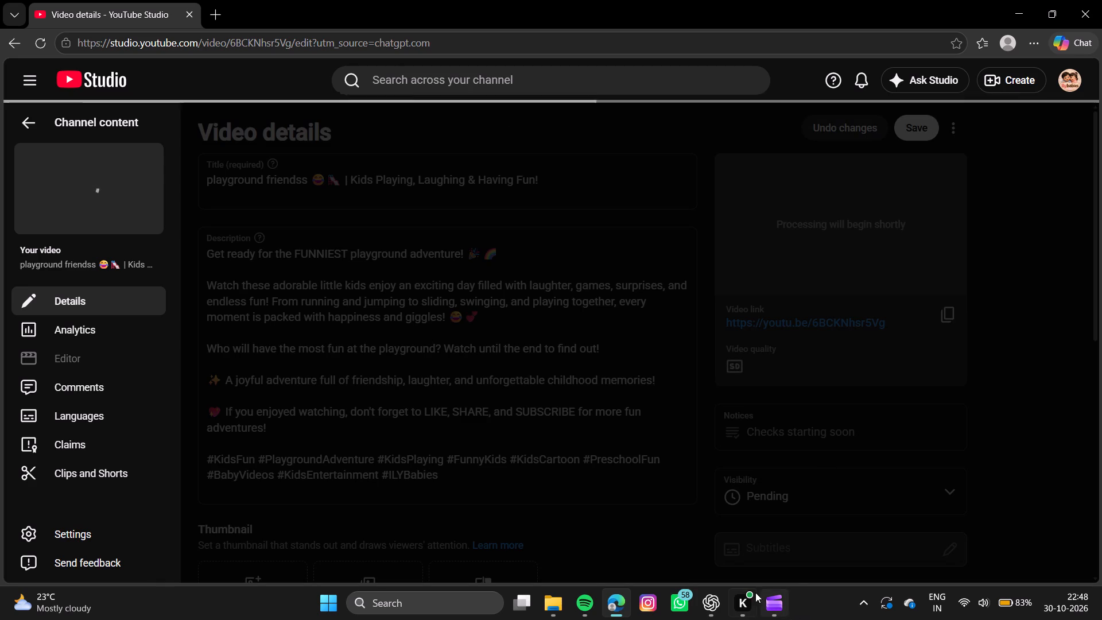
Switch to Clipchamp to check the progress of the YouTube upload.
{"action": "left_click", "coordinate": [771, 597]}
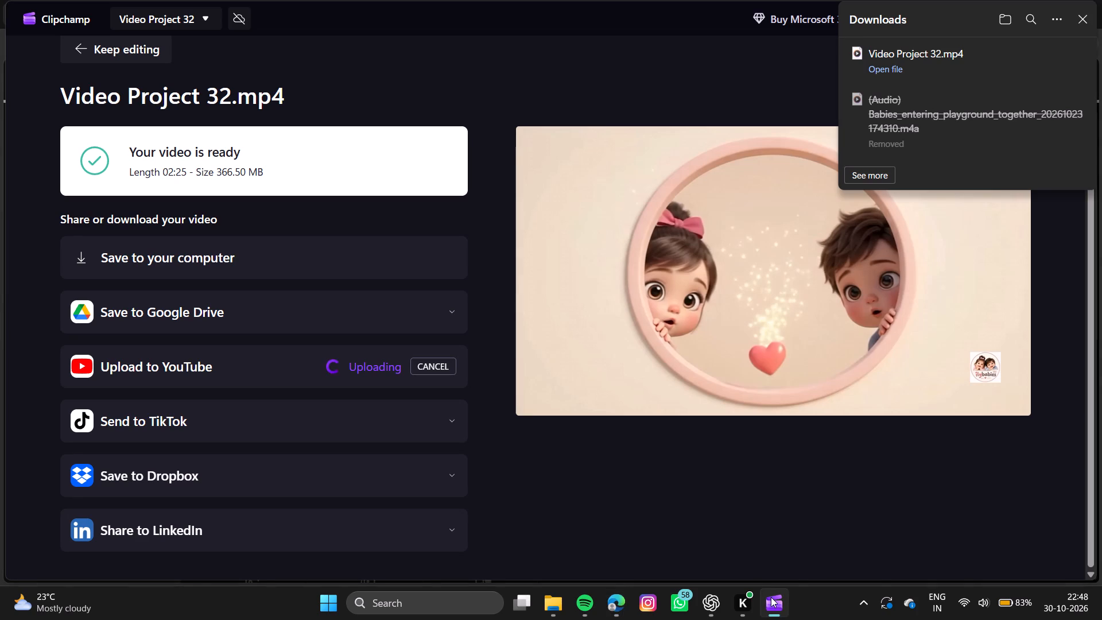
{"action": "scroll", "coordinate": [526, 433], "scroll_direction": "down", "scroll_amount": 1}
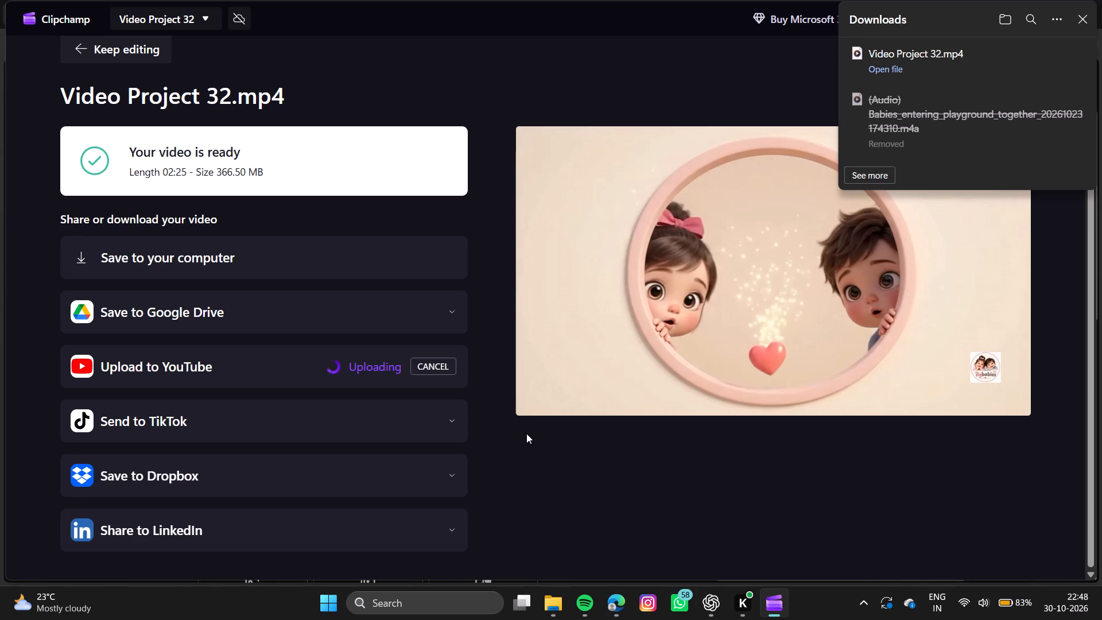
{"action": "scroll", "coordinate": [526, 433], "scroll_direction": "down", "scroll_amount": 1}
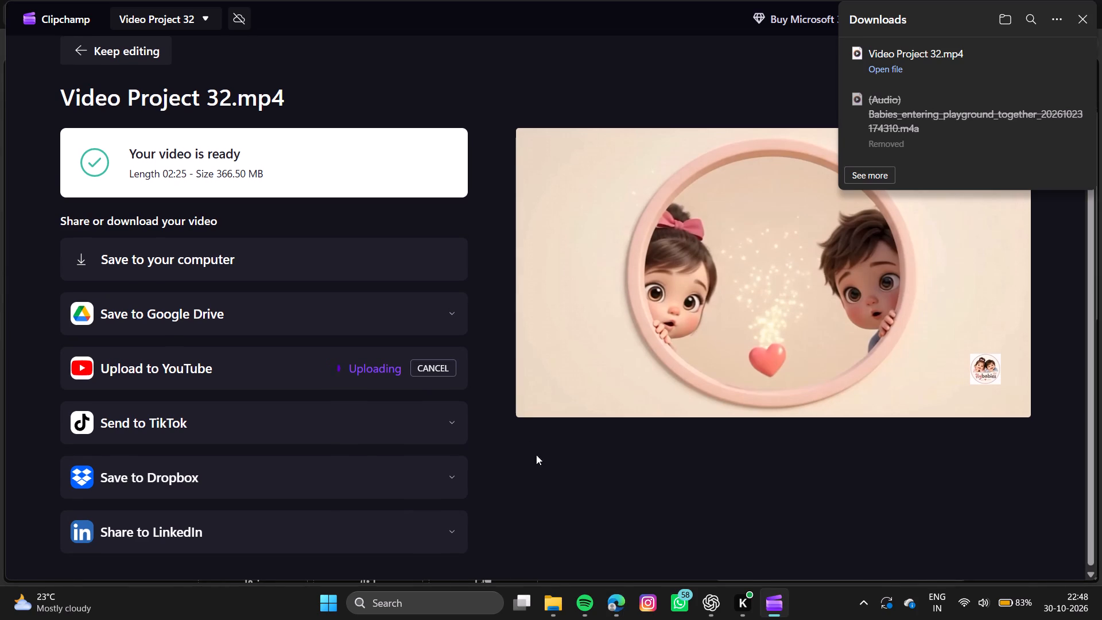
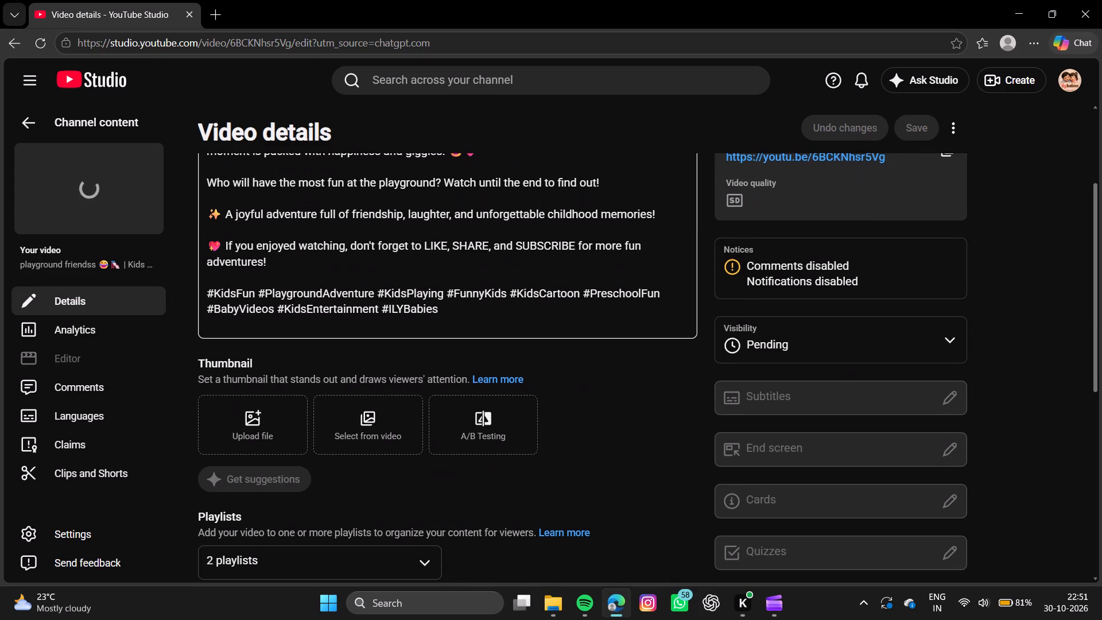
{"action": "scroll", "coordinate": [627, 466], "scroll_direction": "down", "scroll_amount": 2}
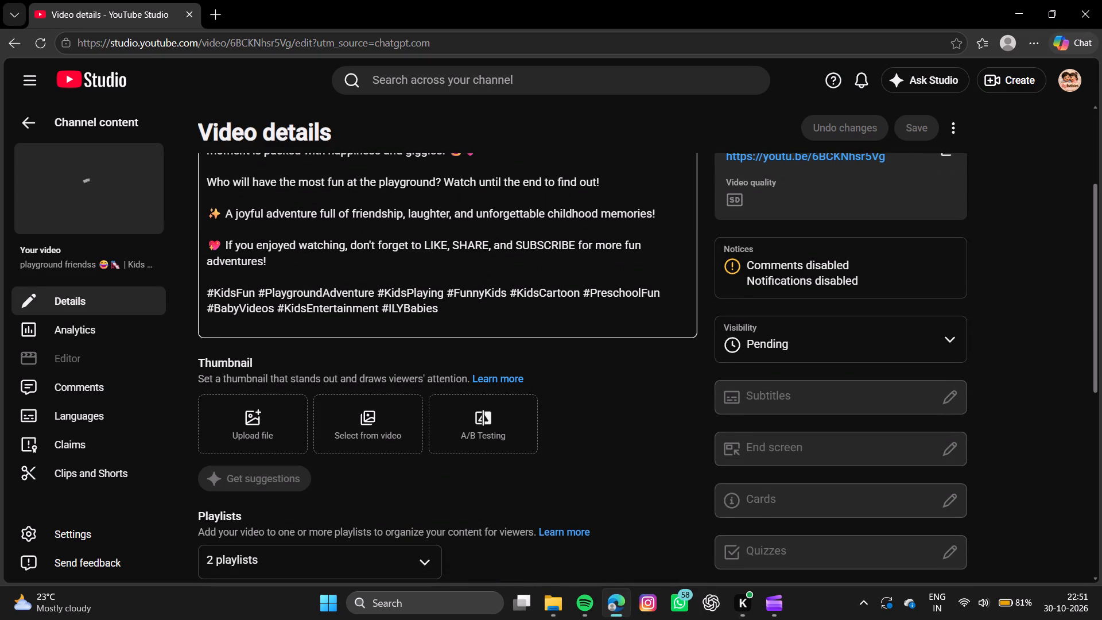
{"action": "scroll", "coordinate": [627, 466], "scroll_direction": "down", "scroll_amount": 4}
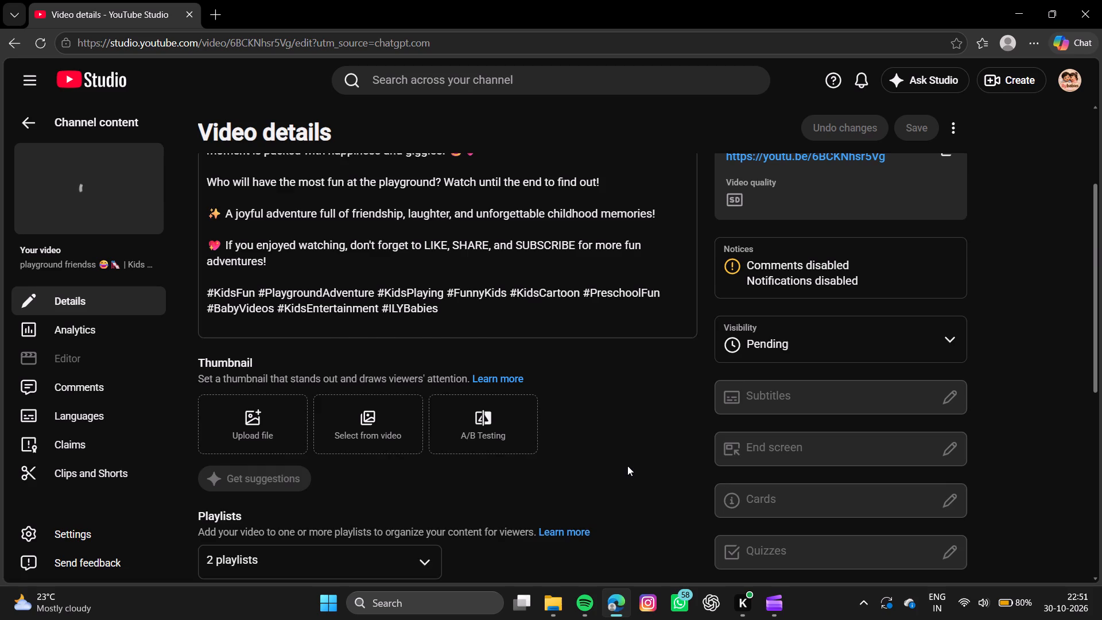
{"action": "scroll", "coordinate": [627, 466], "scroll_direction": "down", "scroll_amount": 2}
{"action": "scroll", "coordinate": [627, 466], "scroll_direction": "up", "scroll_amount": 6}
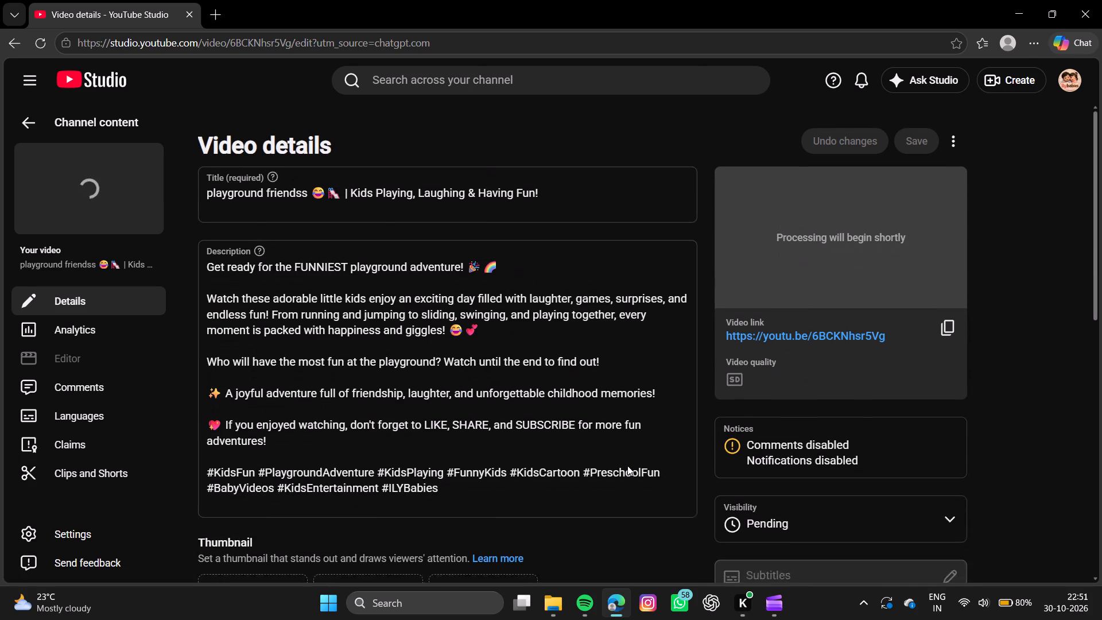
Return to the channel content list and look over the channel's videos.
{"action": "left_click", "coordinate": [30, 117]}
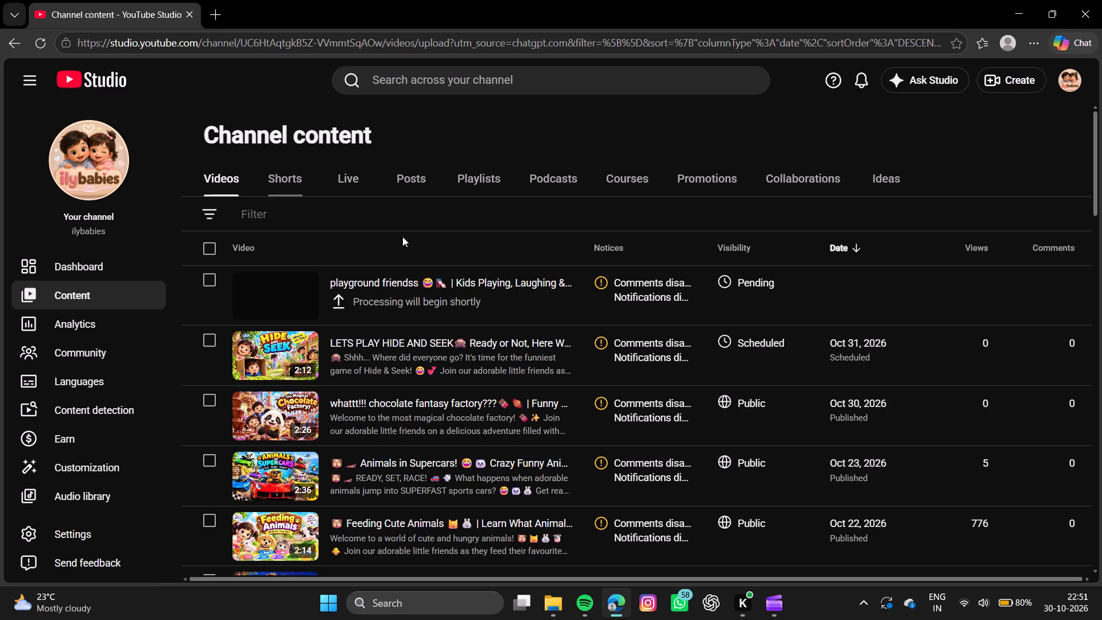
{"action": "scroll", "coordinate": [441, 330], "scroll_direction": "down", "scroll_amount": 3}
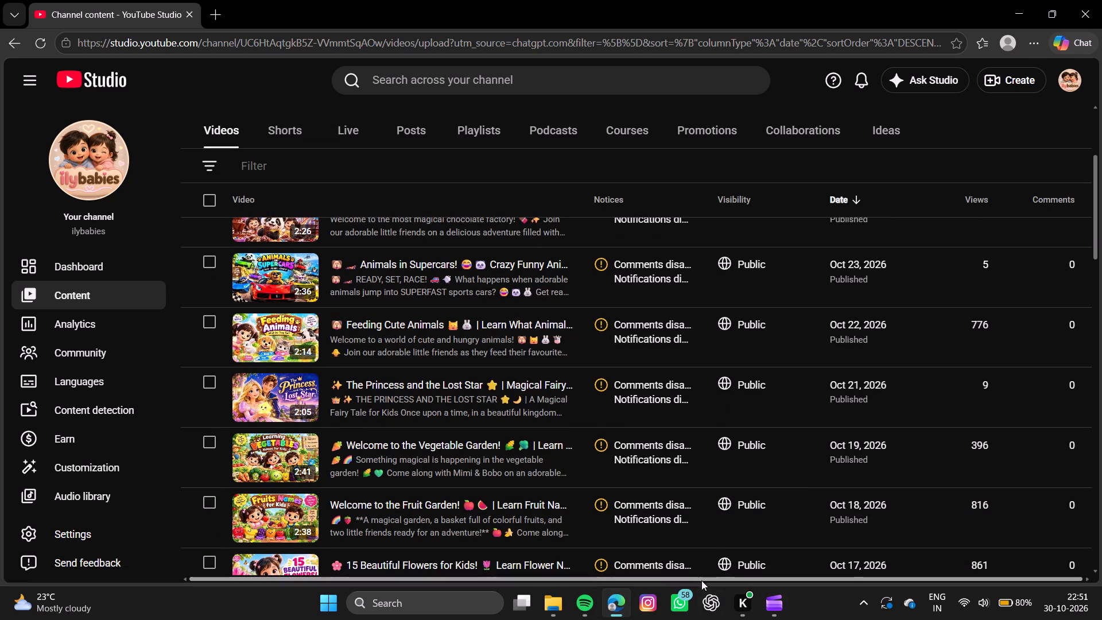
Switch to Clipchamp, check the YouTube upload of Video Project 32.mp4, and close Clipchamp.
{"action": "left_click", "coordinate": [768, 600]}
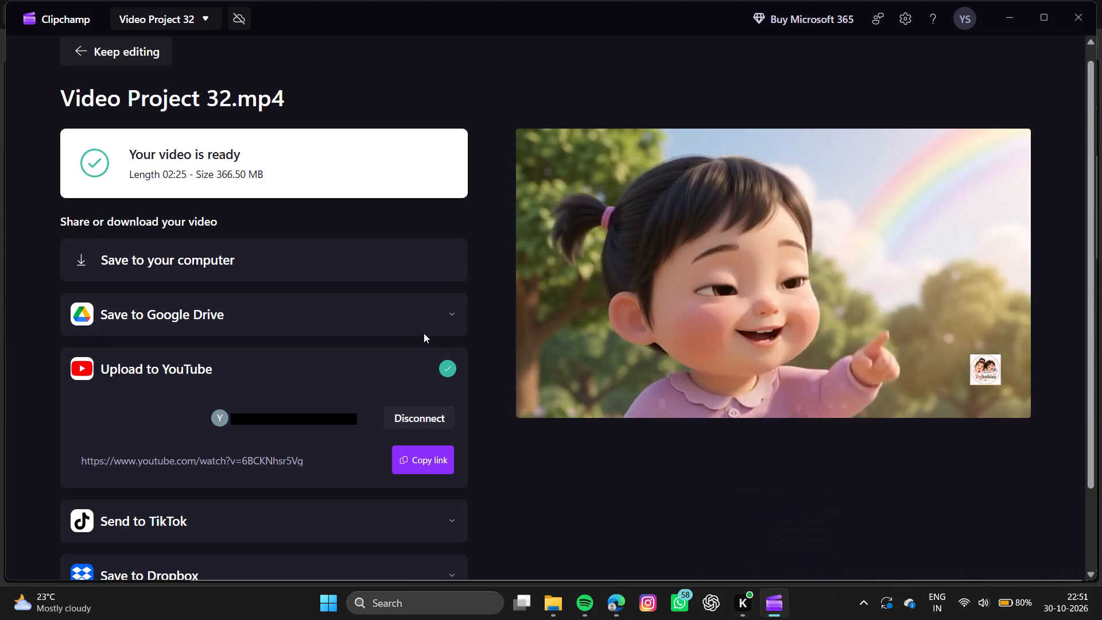
{"action": "scroll", "coordinate": [424, 333], "scroll_direction": "up", "scroll_amount": 13}
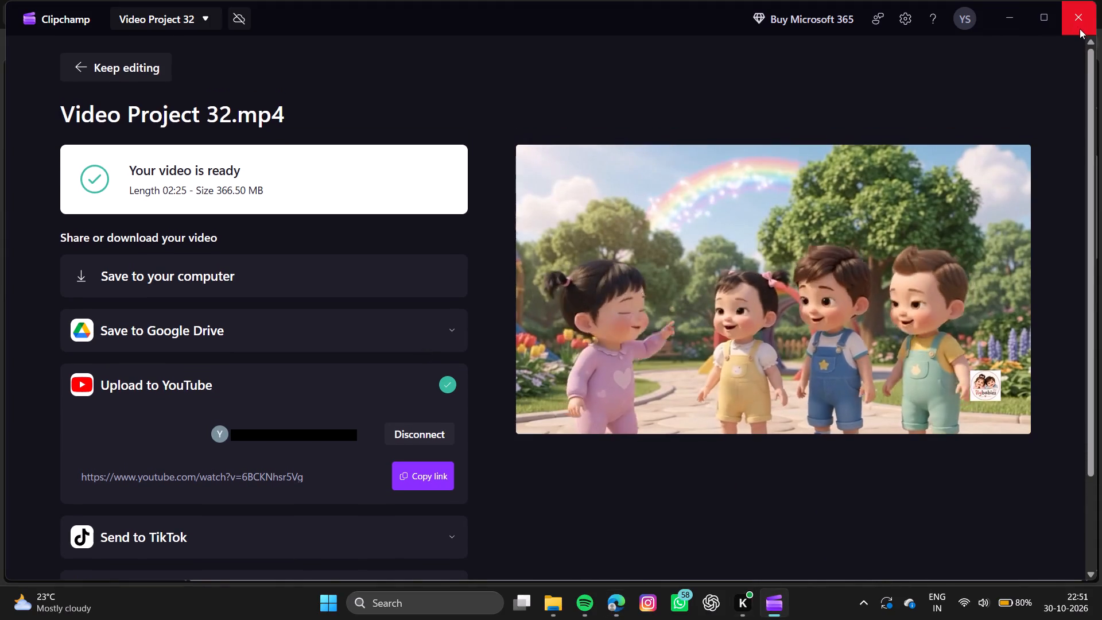
{"action": "left_click", "coordinate": [1084, 25]}
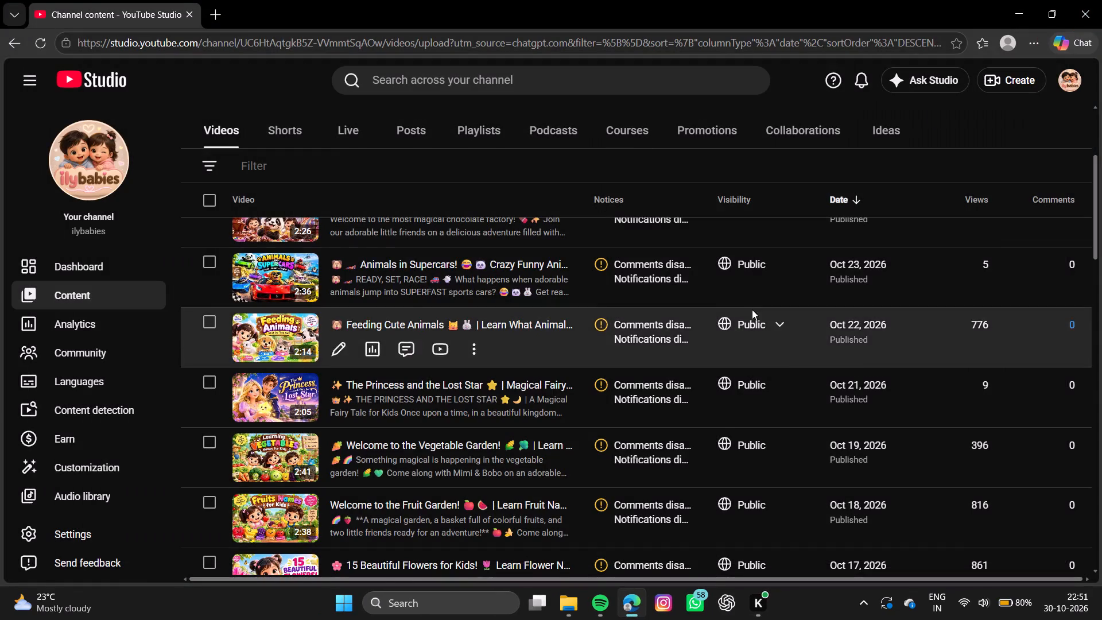
Check the playground video's visibility in the channel content list and close Microsoft Edge.
{"action": "scroll", "coordinate": [752, 309], "scroll_direction": "up", "scroll_amount": 16}
{"action": "scroll", "coordinate": [752, 309], "scroll_direction": "up", "scroll_amount": 11}
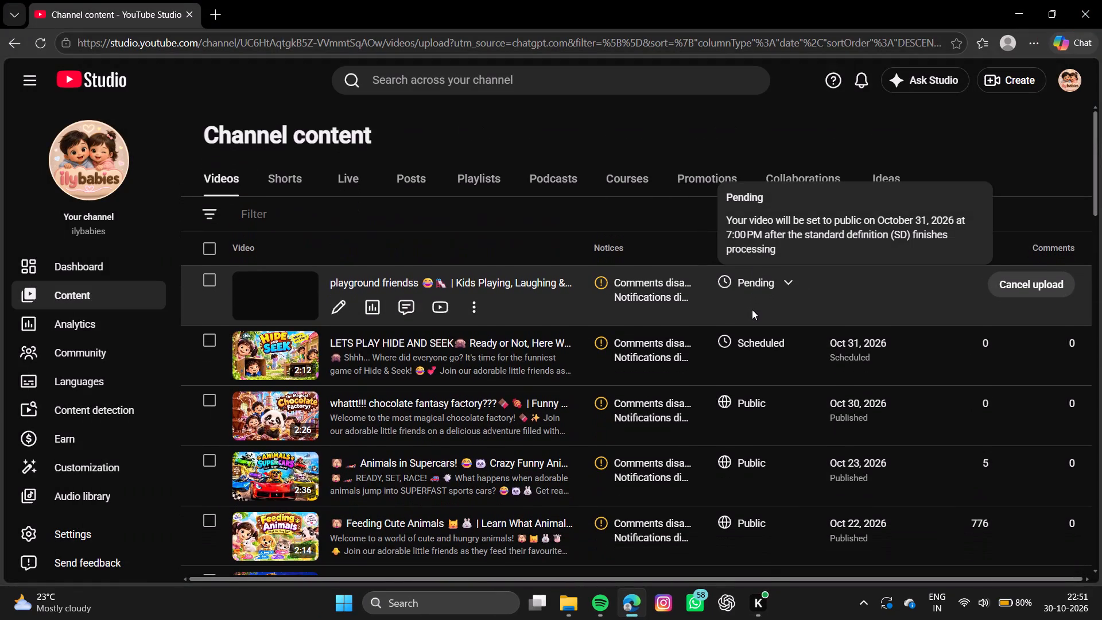
{"action": "left_click", "coordinate": [1088, 15]}
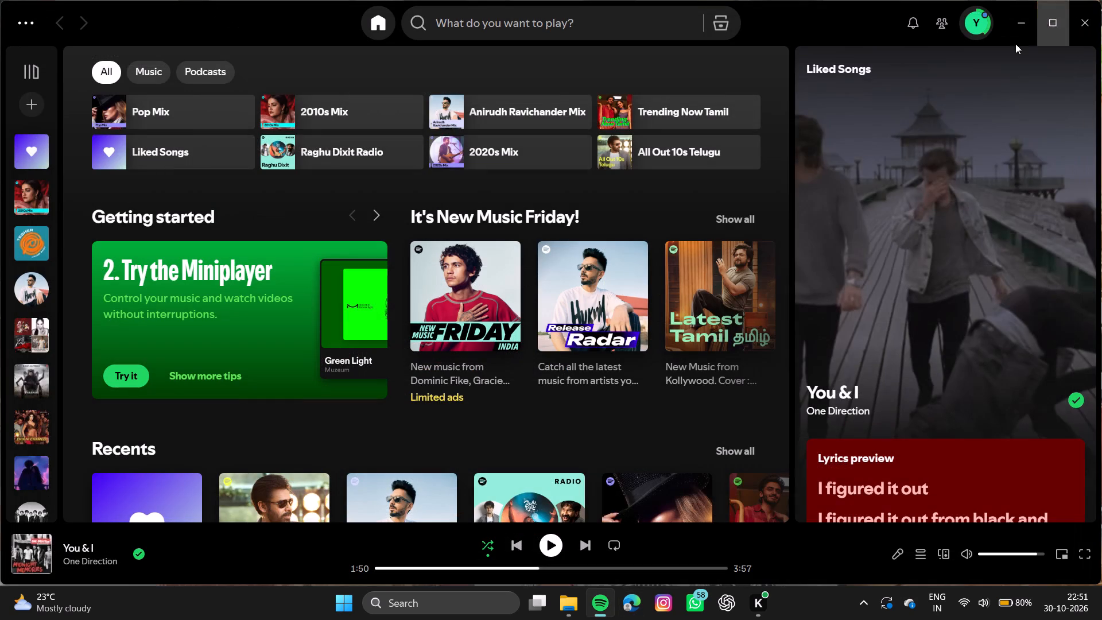
Close Spotify.
{"action": "left_click", "coordinate": [1084, 25]}
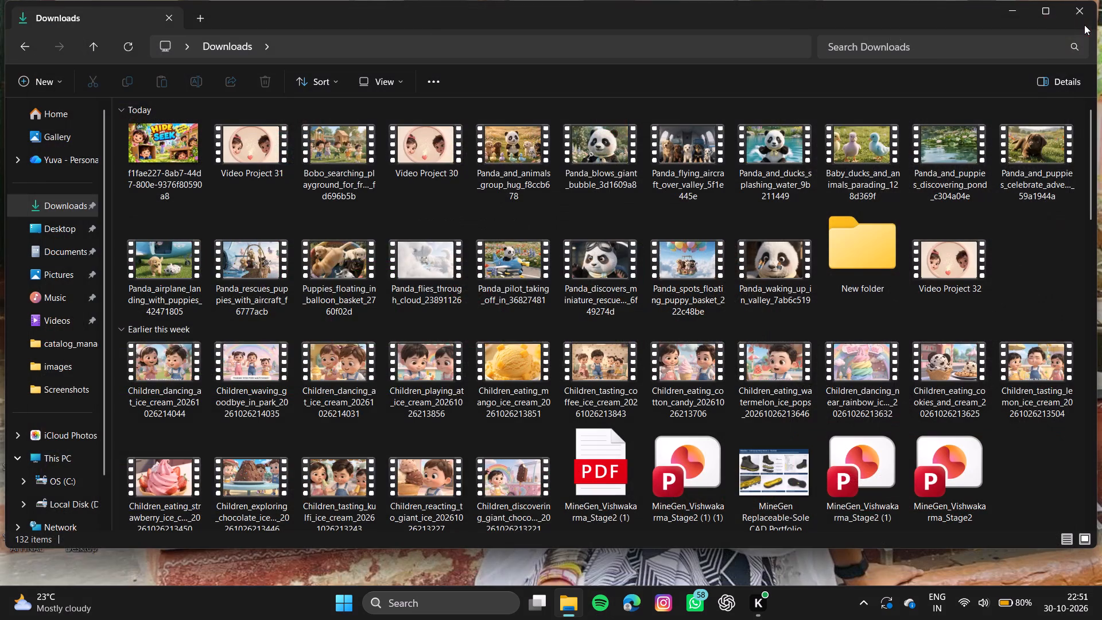
Delete last week's fifteen playground clips of babies, toddlers and children from the Downloads folder.
{"action": "scroll", "coordinate": [528, 363], "scroll_direction": "down", "scroll_amount": 2}
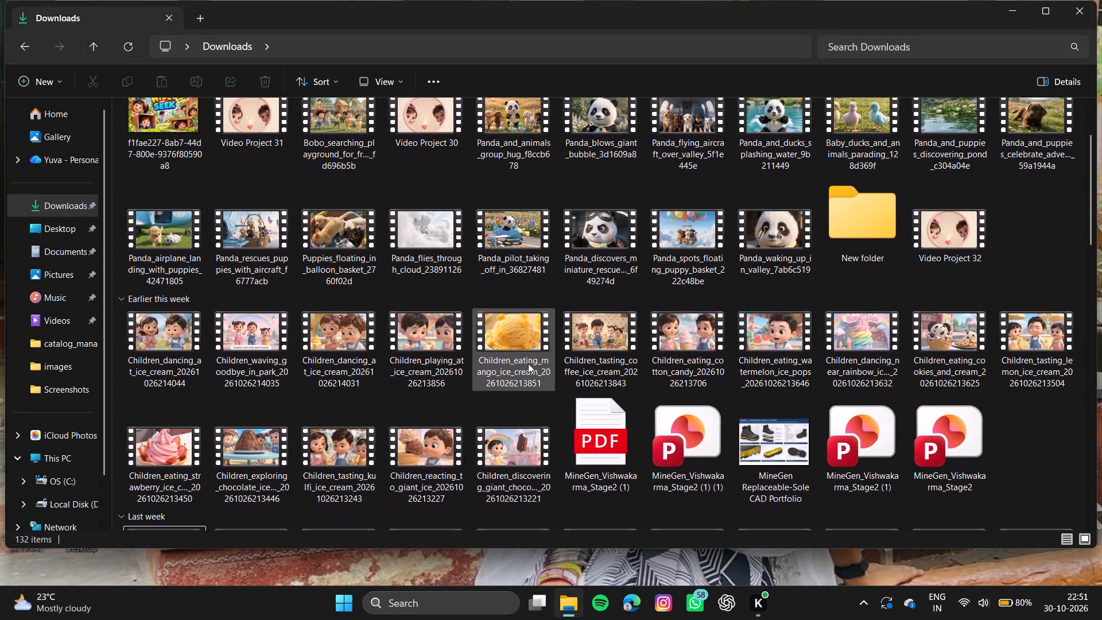
{"action": "scroll", "coordinate": [528, 363], "scroll_direction": "down", "scroll_amount": 2}
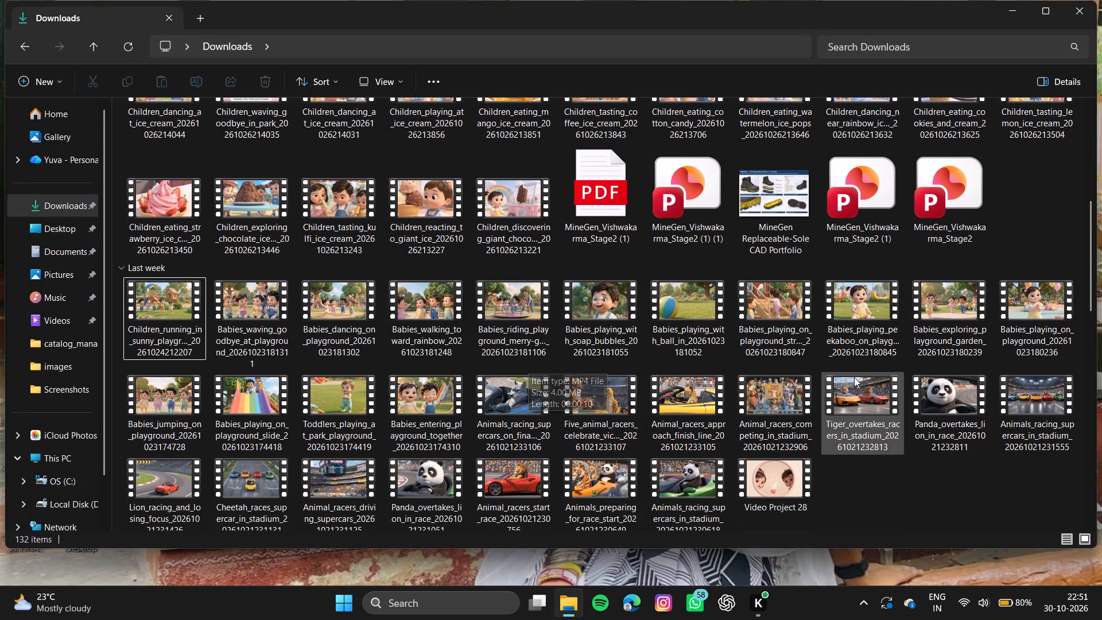
{"action": "left_click_drag", "start_coordinate": [1080, 325], "coordinate": [503, 330]}
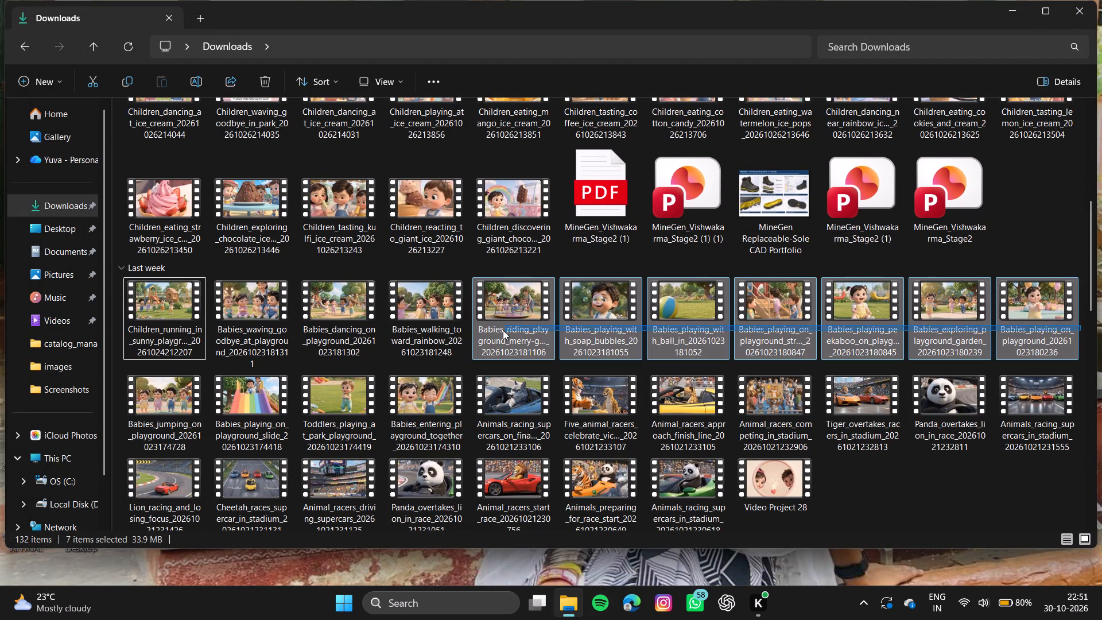
{"action": "left_click_drag", "start_coordinate": [503, 330], "coordinate": [323, 298]}
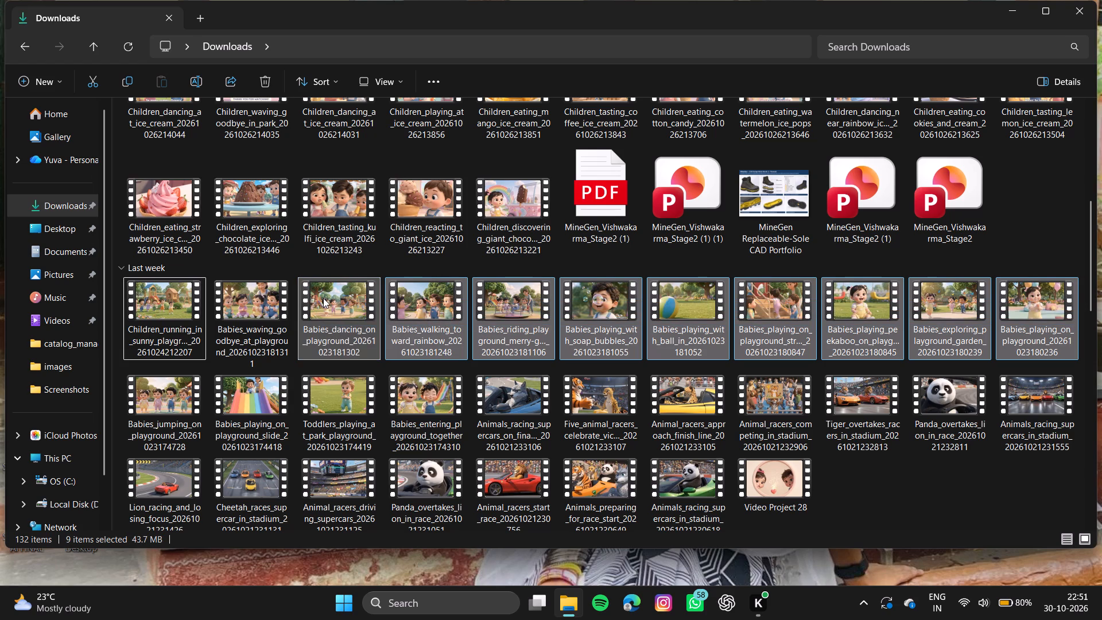
{"action": "left_click", "coordinate": [267, 77]}
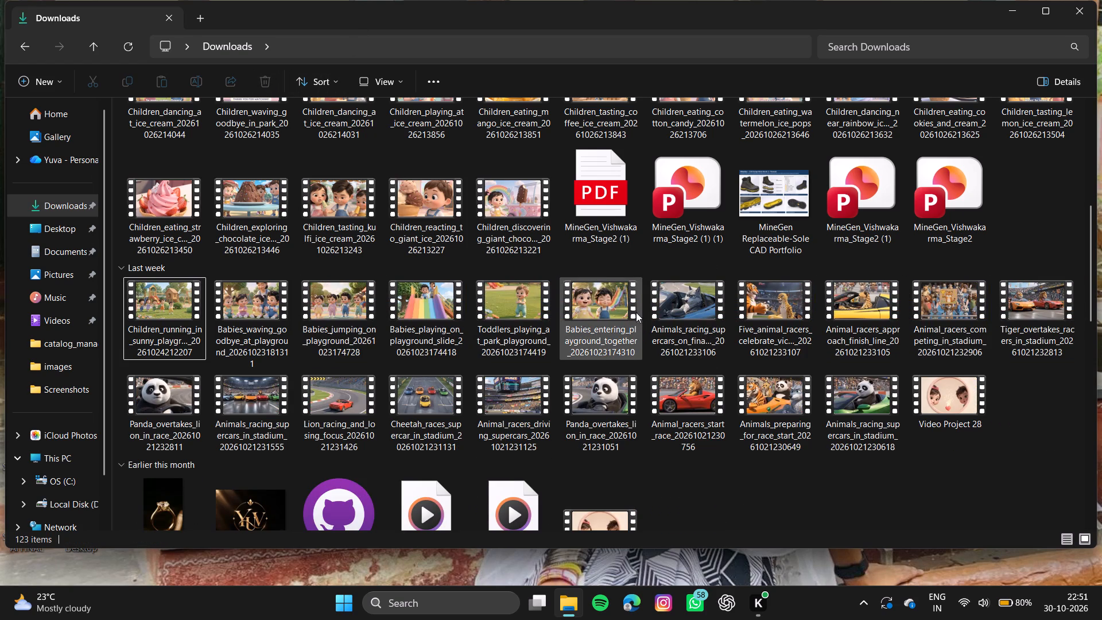
{"action": "left_click_drag", "start_coordinate": [643, 343], "coordinate": [322, 321]}
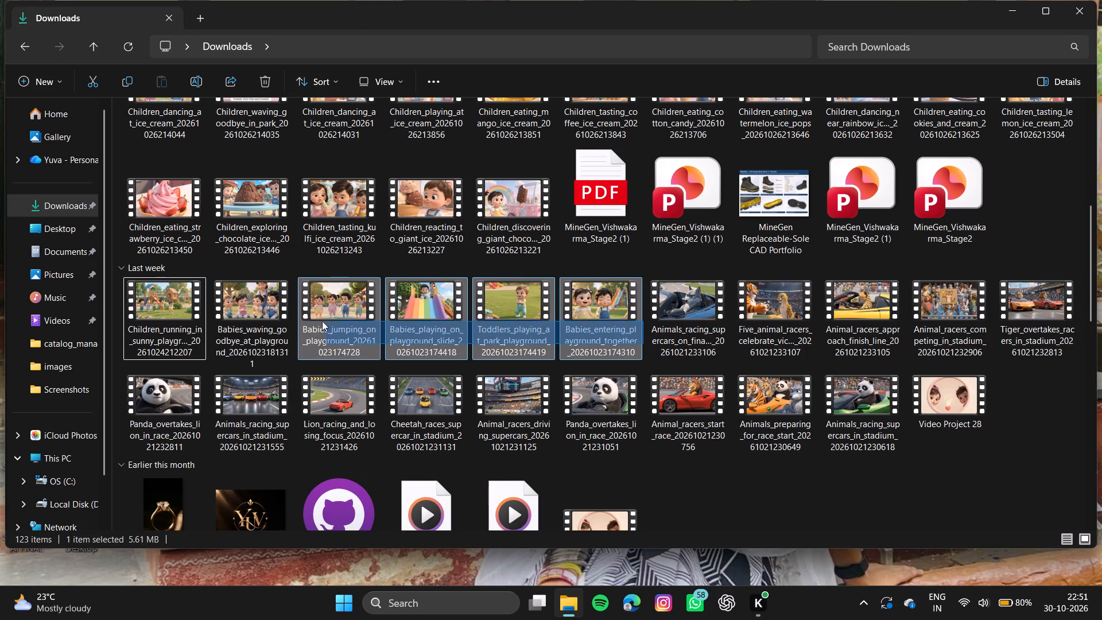
{"action": "left_click_drag", "start_coordinate": [322, 321], "coordinate": [130, 311]}
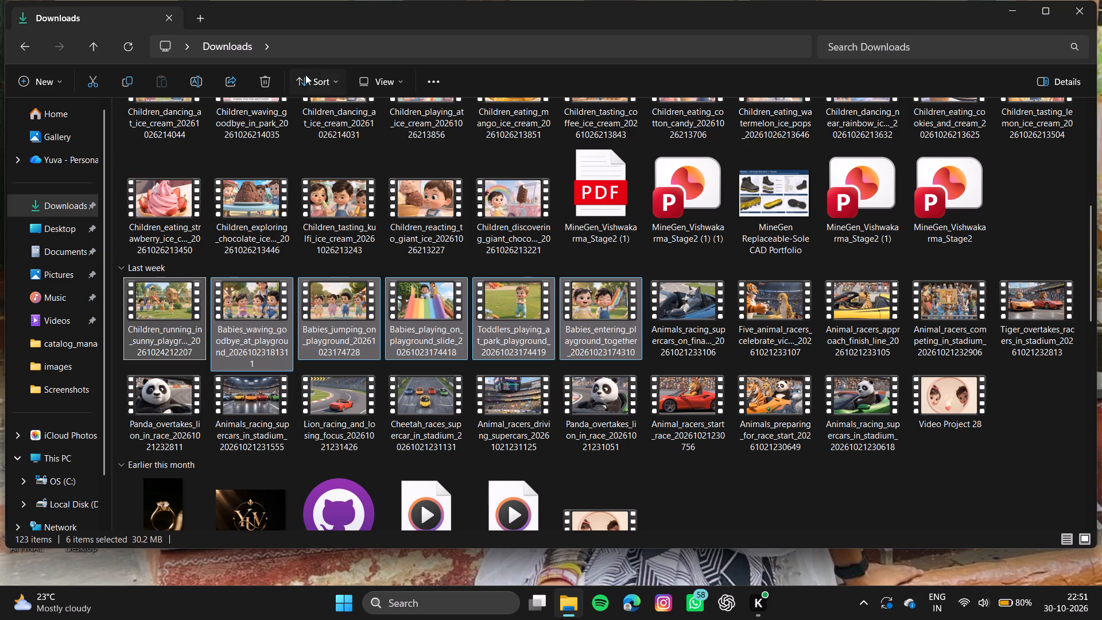
{"action": "left_click", "coordinate": [263, 78]}
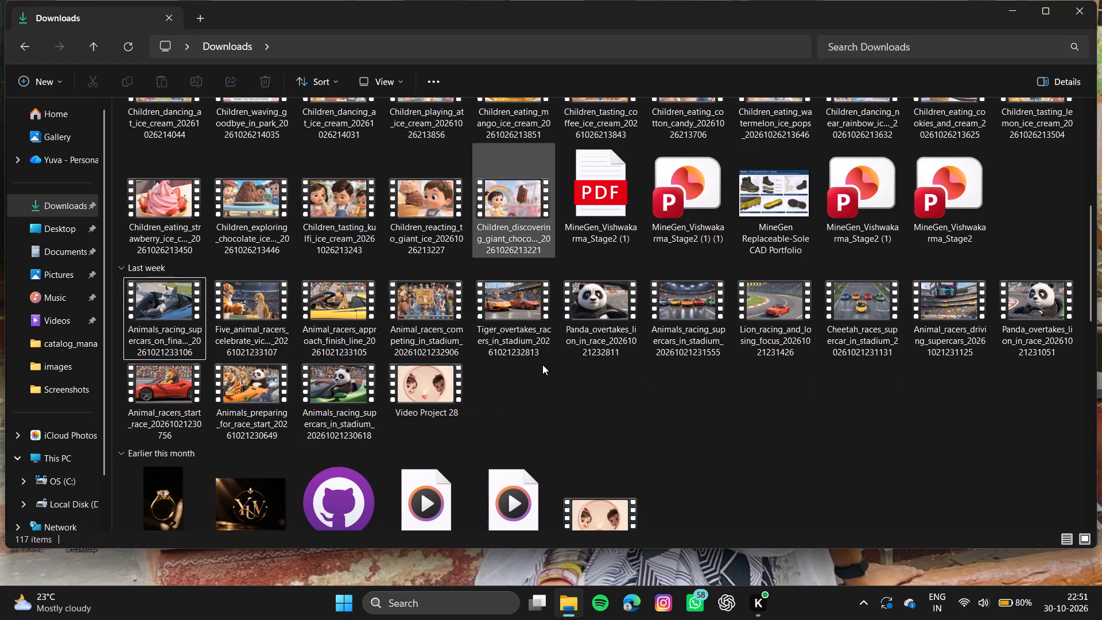
Preview Video Project 28 from about 32 seconds in and delete the file from Downloads.
{"action": "scroll", "coordinate": [496, 399], "scroll_direction": "down", "scroll_amount": 1}
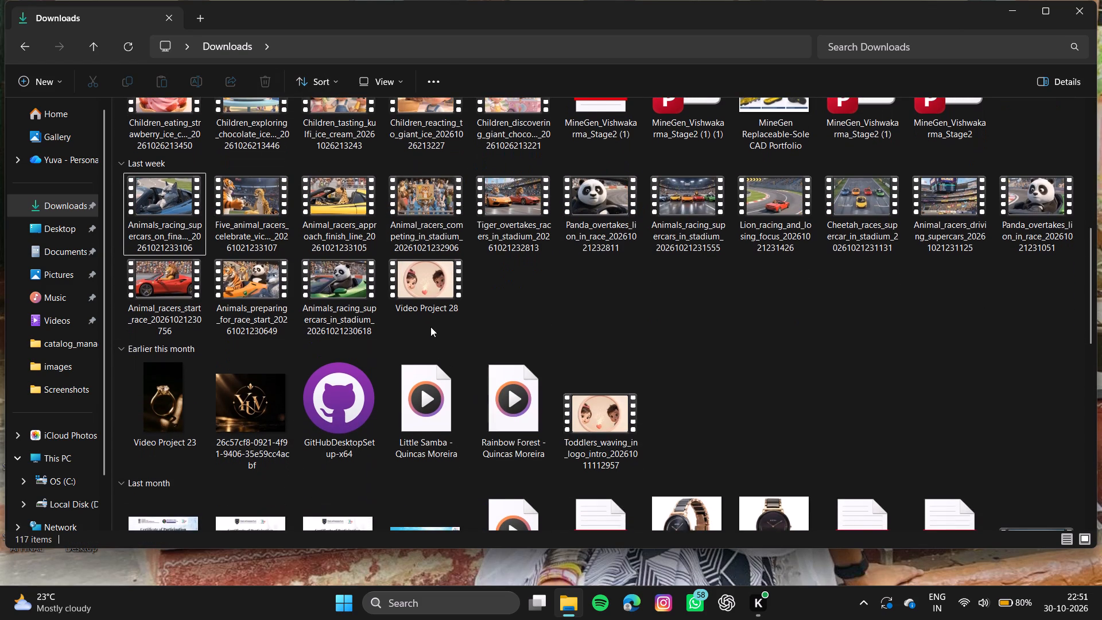
{"action": "double_click", "coordinate": [431, 280]}
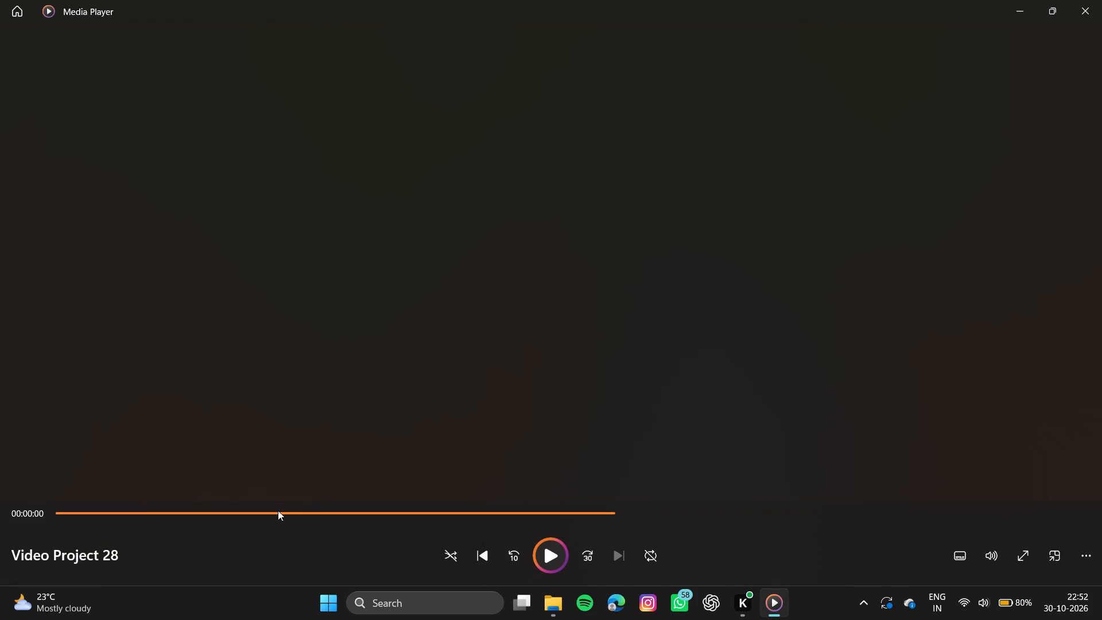
{"action": "left_click", "coordinate": [262, 517]}
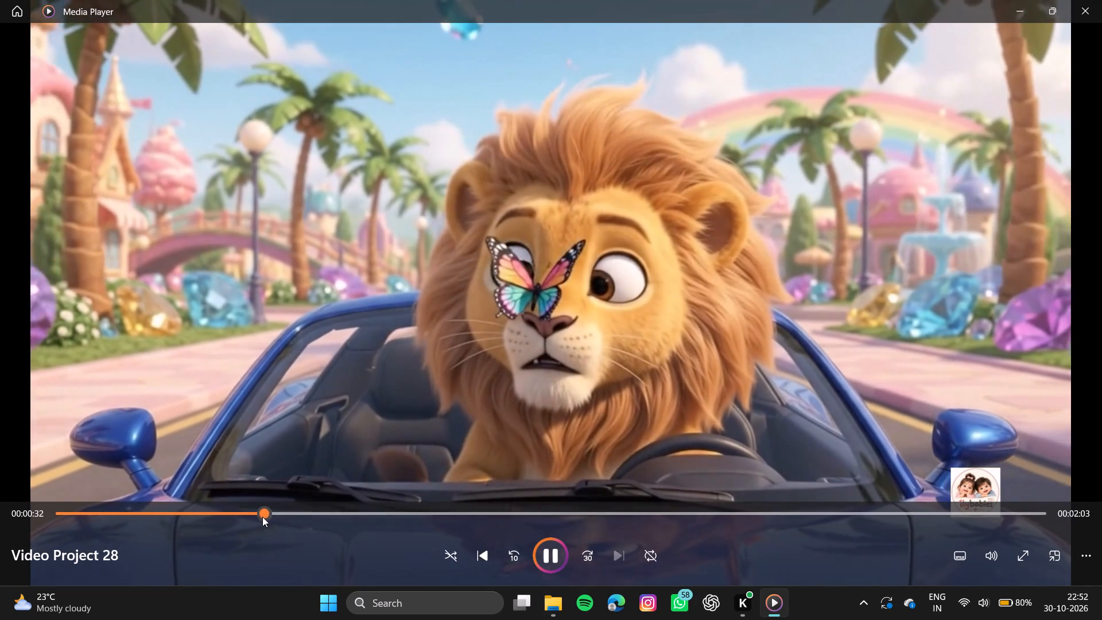
{"action": "left_click", "coordinate": [1082, 20]}
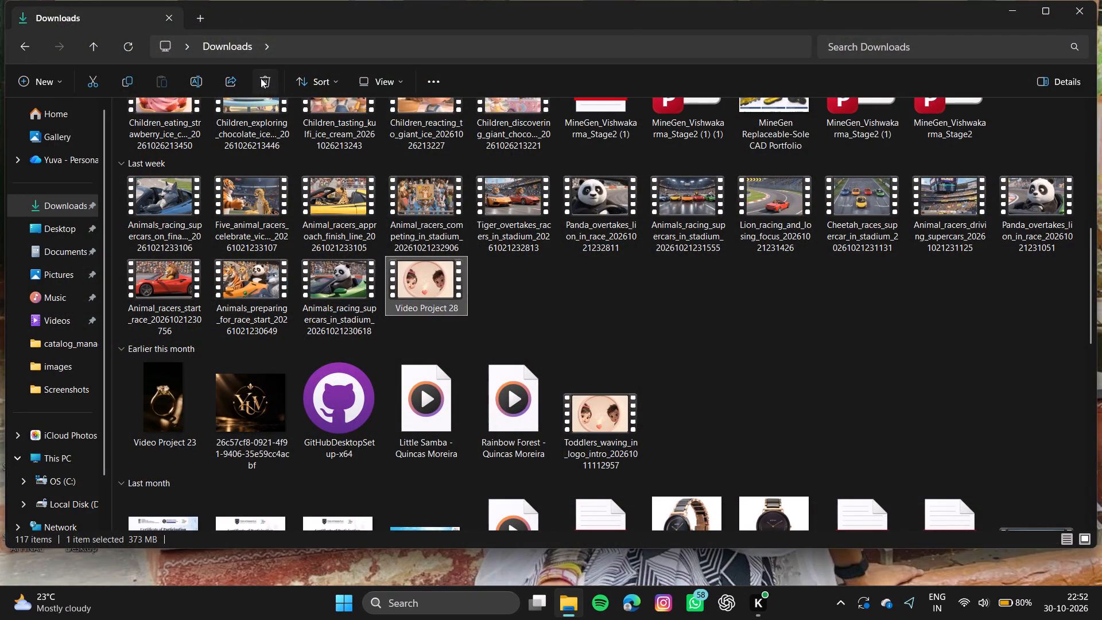
{"action": "left_click", "coordinate": [261, 78]}
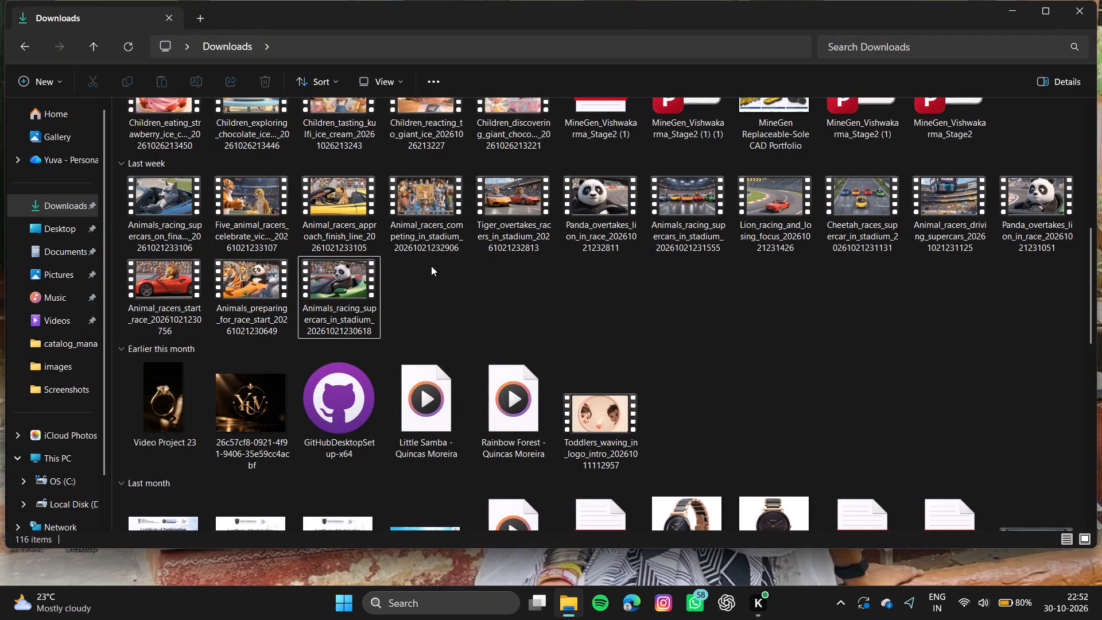
Look through the remaining older files in Downloads for anything else to clear out.
{"action": "scroll", "coordinate": [431, 266], "scroll_direction": "down", "scroll_amount": 3}
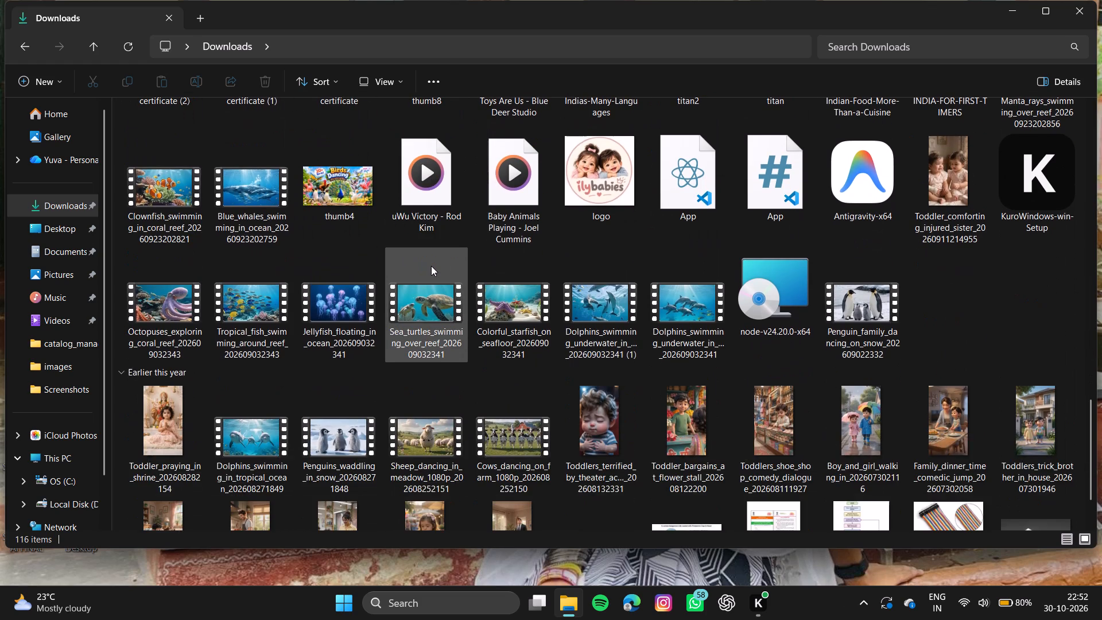
{"action": "scroll", "coordinate": [431, 266], "scroll_direction": "down", "scroll_amount": 1}
{"action": "scroll", "coordinate": [431, 266], "scroll_direction": "up", "scroll_amount": 4}
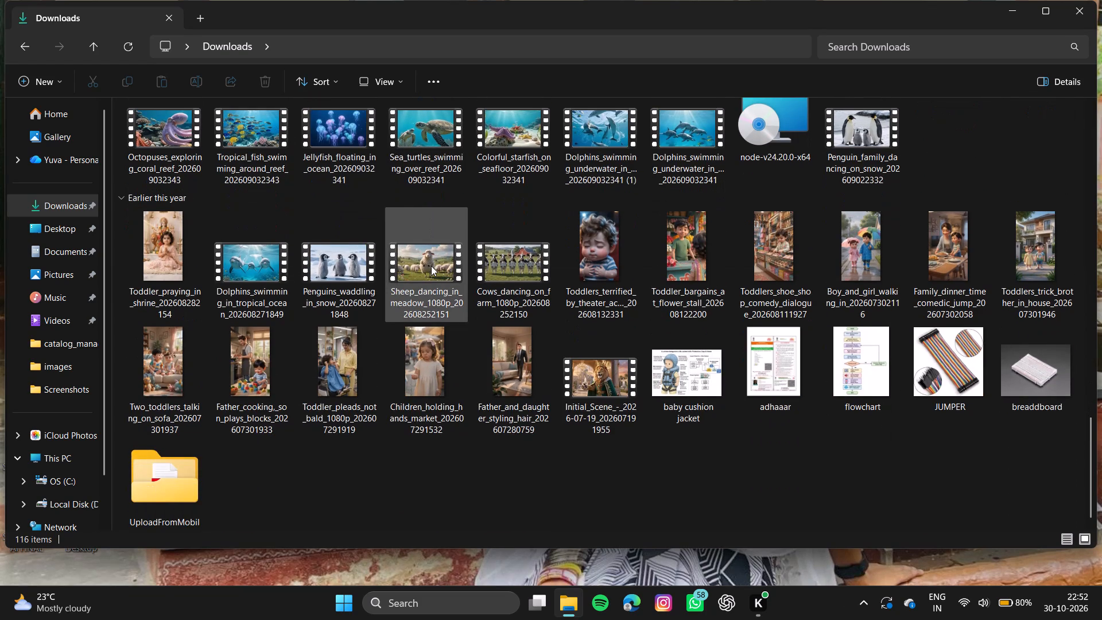
{"action": "scroll", "coordinate": [351, 386], "scroll_direction": "up", "scroll_amount": 10}
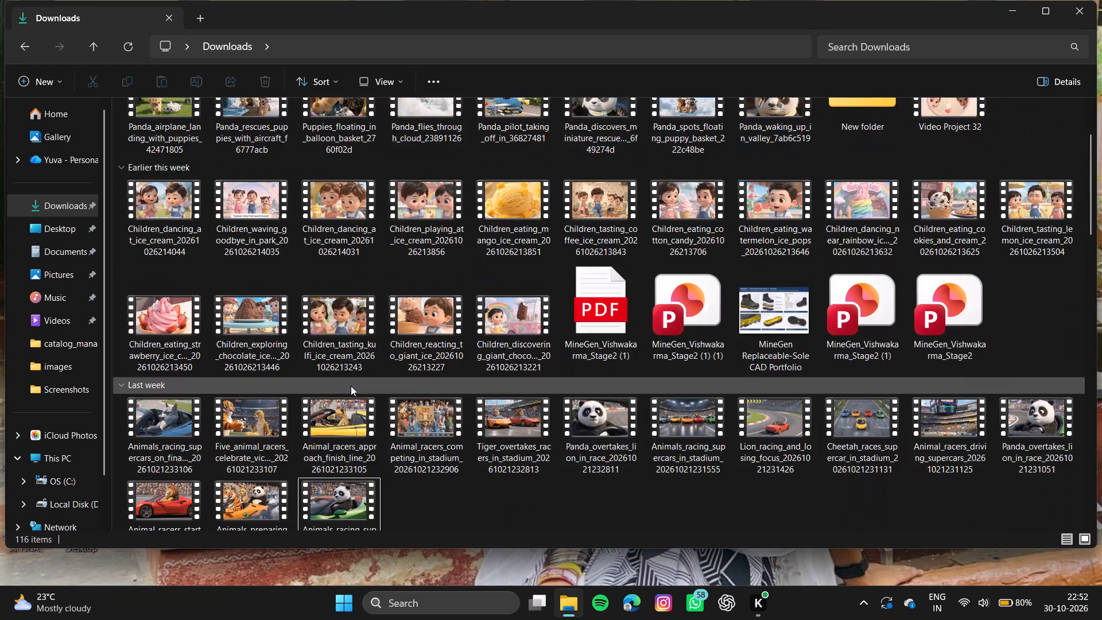
{"action": "scroll", "coordinate": [351, 386], "scroll_direction": "up", "scroll_amount": 2}
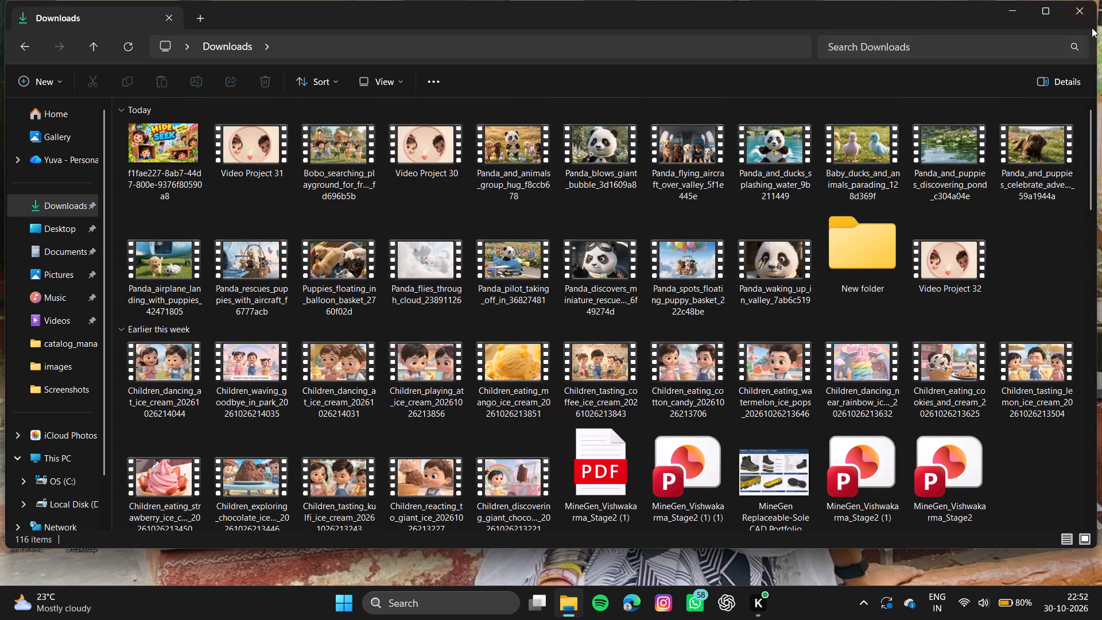
Check the contents of New folder and delete the folder from Downloads.
{"action": "double_click", "coordinate": [863, 243]}
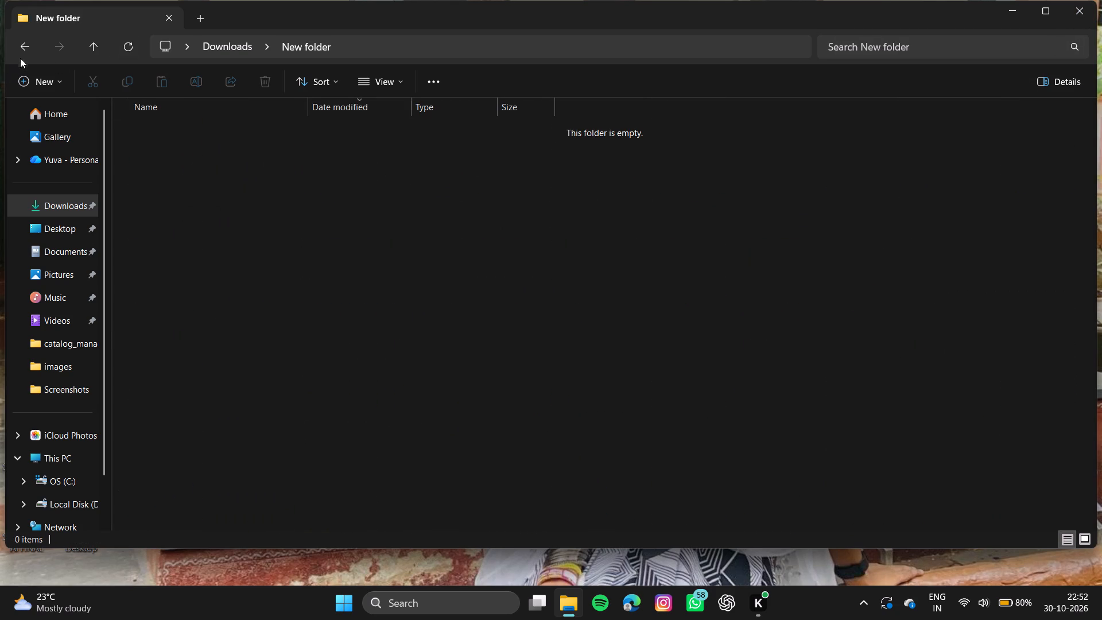
{"action": "left_click", "coordinate": [25, 48]}
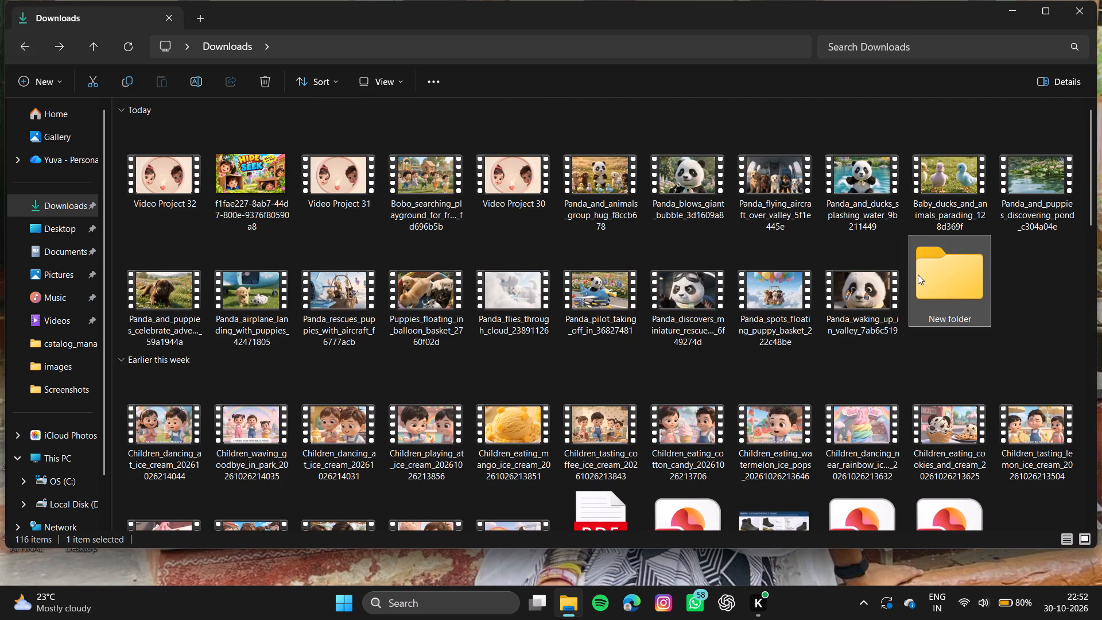
{"action": "right_click", "coordinate": [941, 278]}
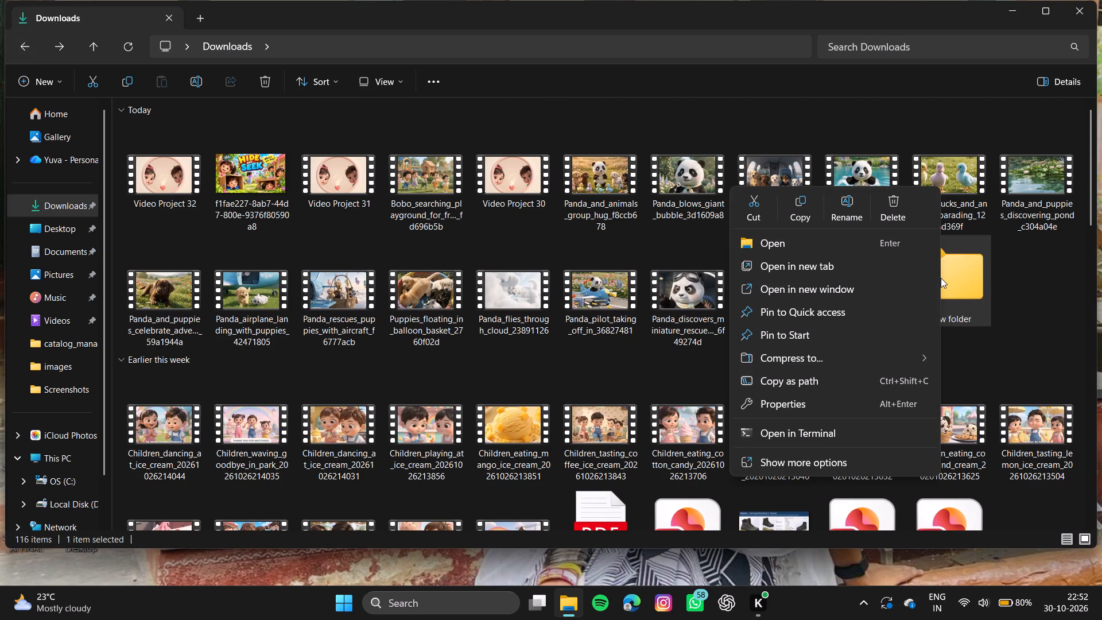
{"action": "left_click", "coordinate": [901, 204]}
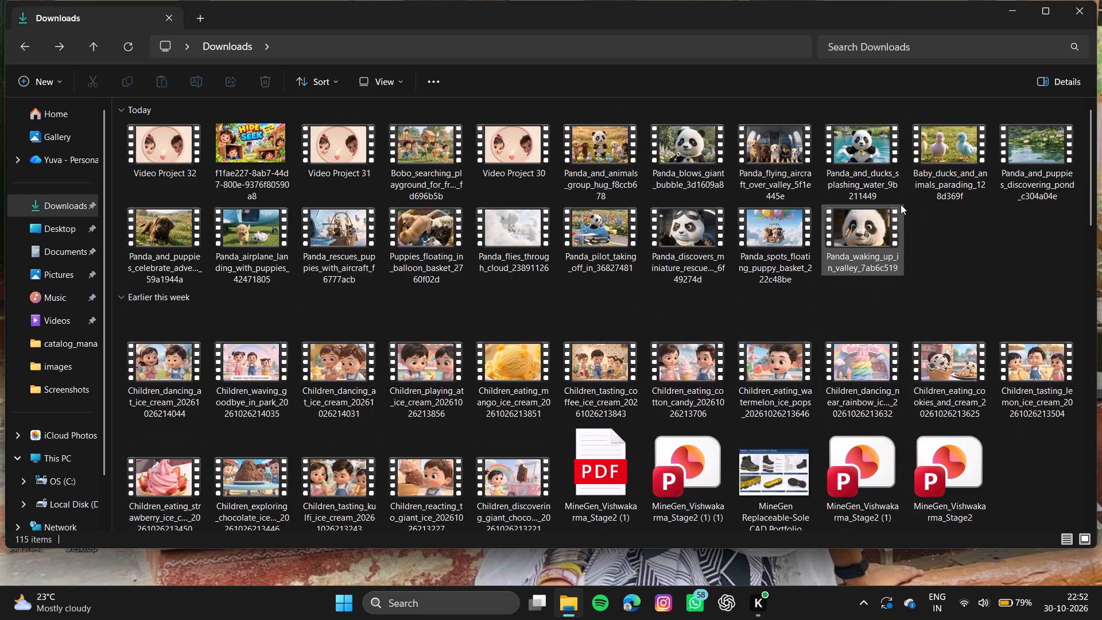